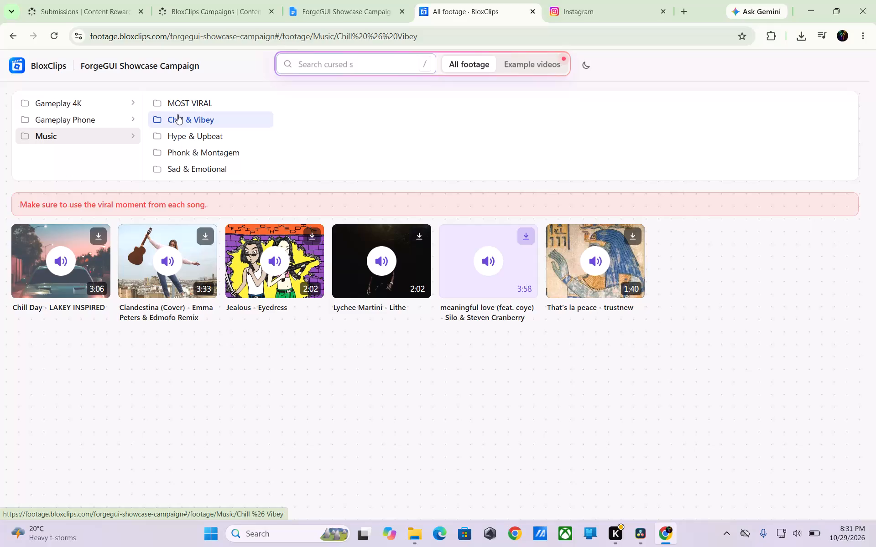
Download the clips Cursed Sorcerers 3, 4, 5 and 6 from the Gameplay 4K footage's Cursed Sorcerers folder.
click(203, 139)
click(96, 97)
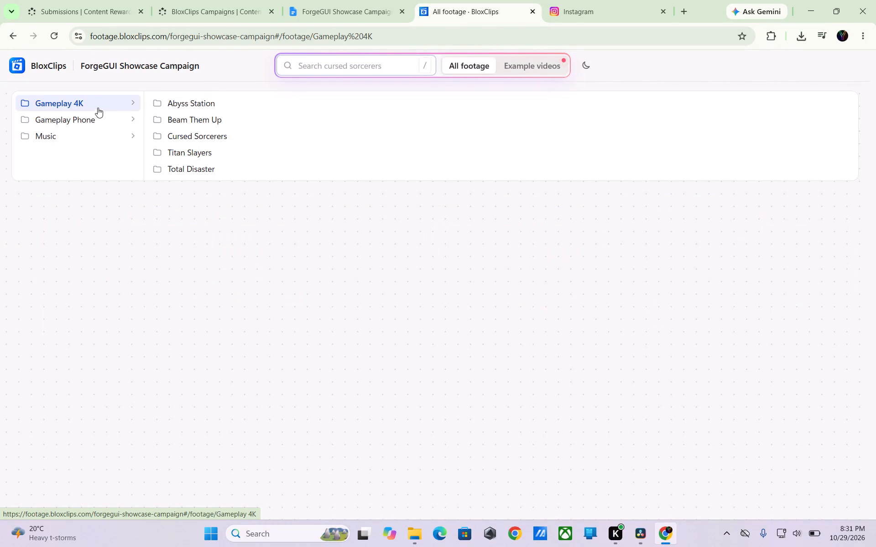
click(186, 141)
click(86, 229)
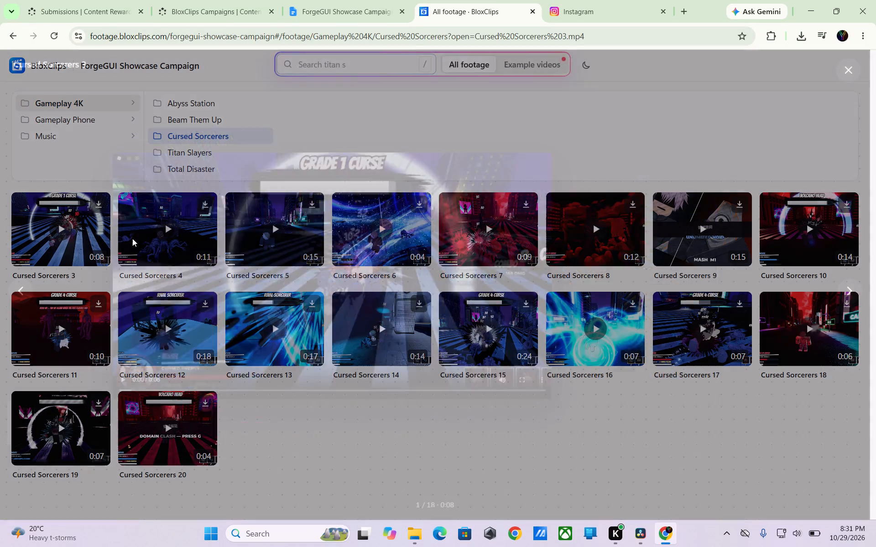
click(776, 444)
click(799, 378)
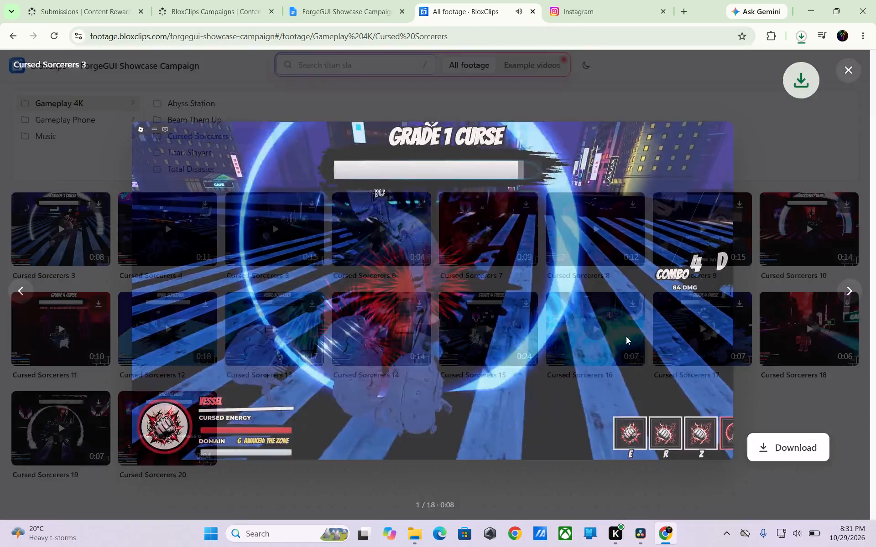
click(132, 223)
click(797, 452)
click(800, 388)
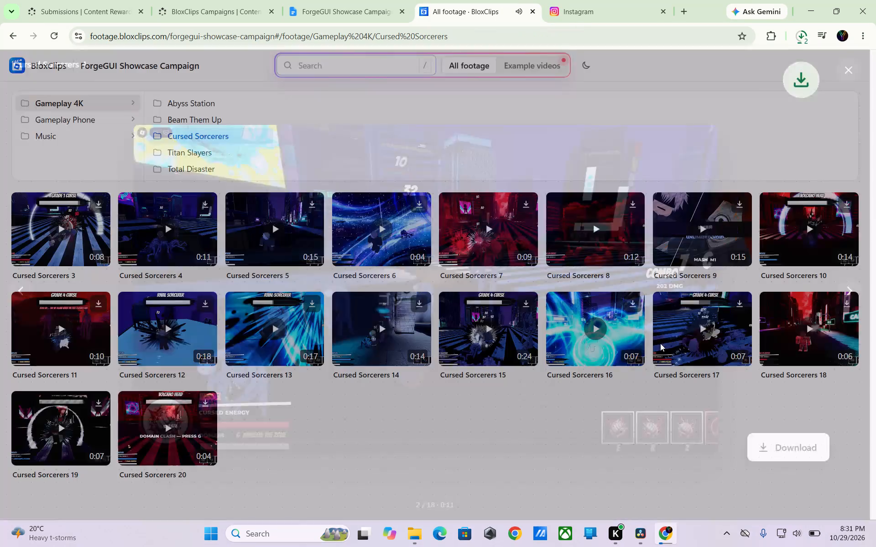
click(237, 232)
click(784, 439)
click(803, 399)
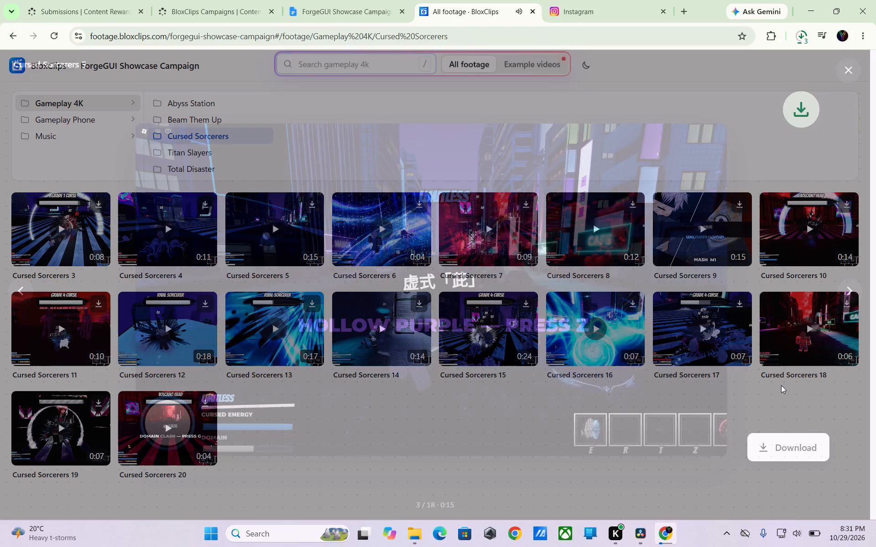
click(404, 242)
click(799, 449)
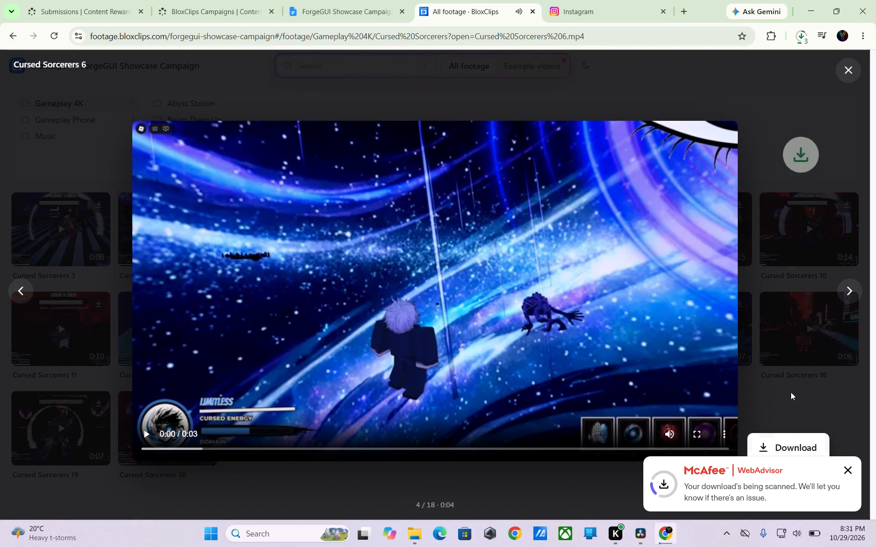
click(791, 392)
Download the clips Cursed Sorcerers 7, 8, 9 and 10 from the same Gameplay 4K folder.
click(510, 238)
click(811, 446)
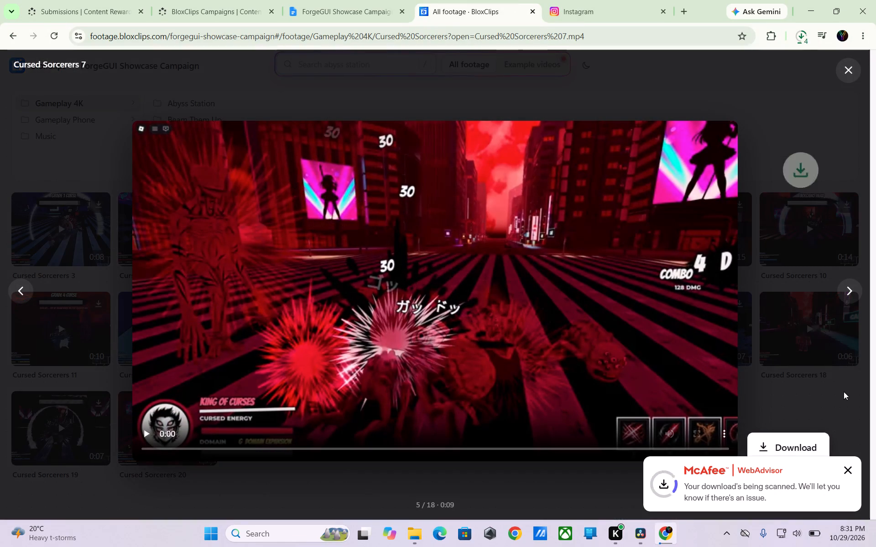
click(844, 391)
click(640, 250)
click(770, 441)
click(813, 399)
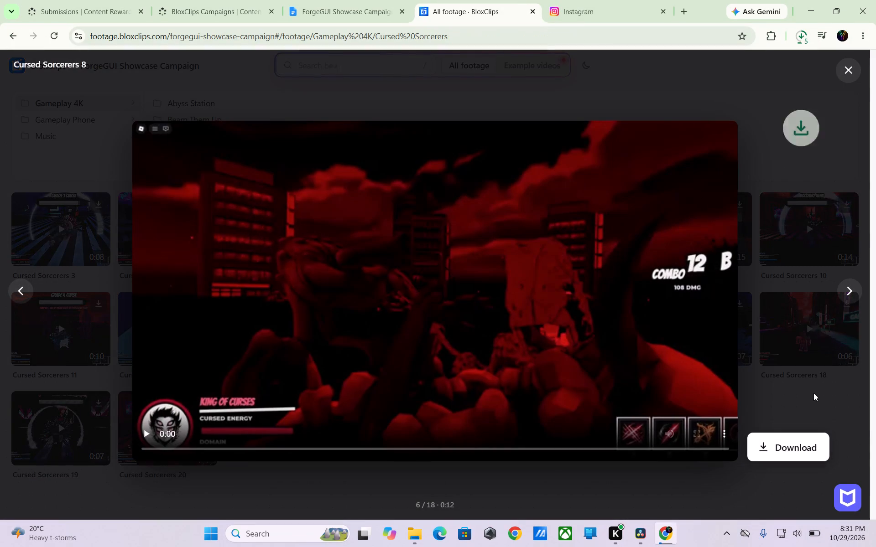
click(733, 254)
click(784, 454)
click(827, 393)
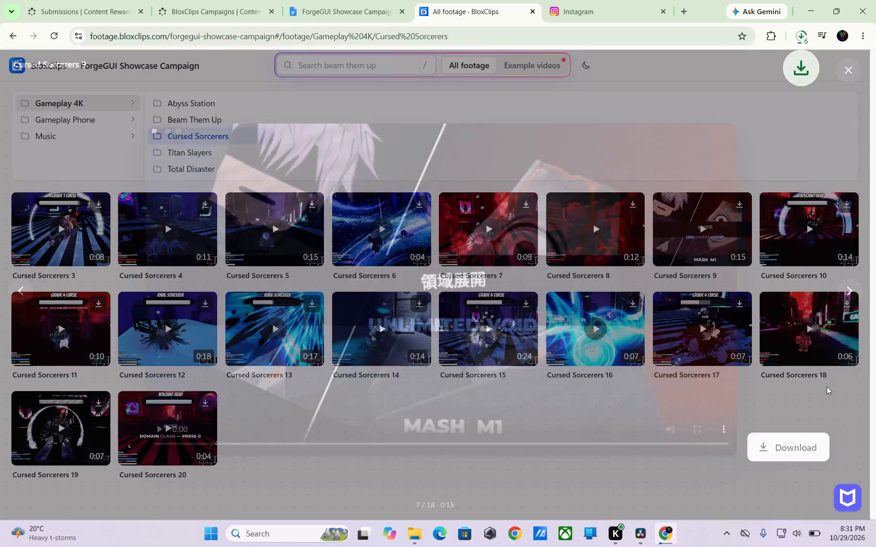
click(806, 250)
click(771, 438)
click(805, 397)
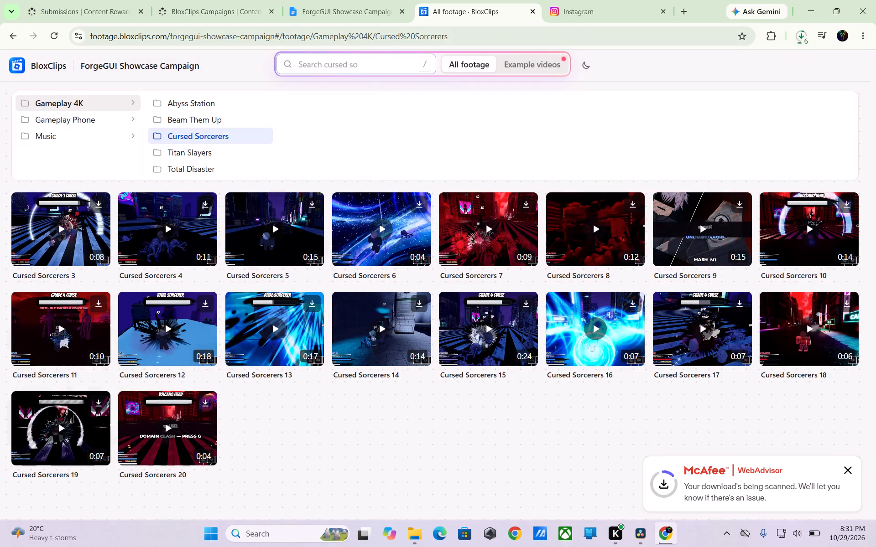
Browse the other footage folders, including the Total Disaster clips under Gameplay Phone.
click(189, 162)
click(94, 134)
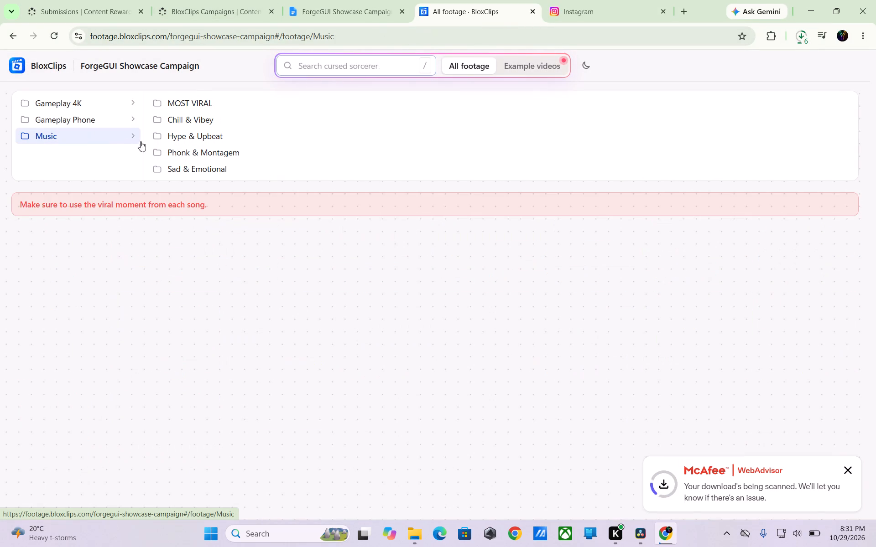
click(84, 125)
click(193, 168)
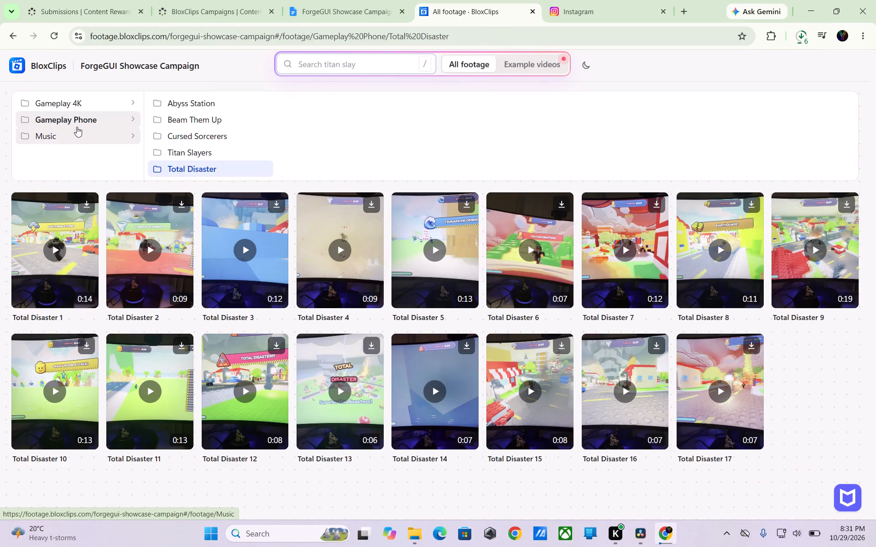
click(77, 127)
Audition the songs "misery. - pupsies" and "Eyes Don't Lie - Myst" in the Sad & Emotional music folder.
click(83, 138)
click(218, 170)
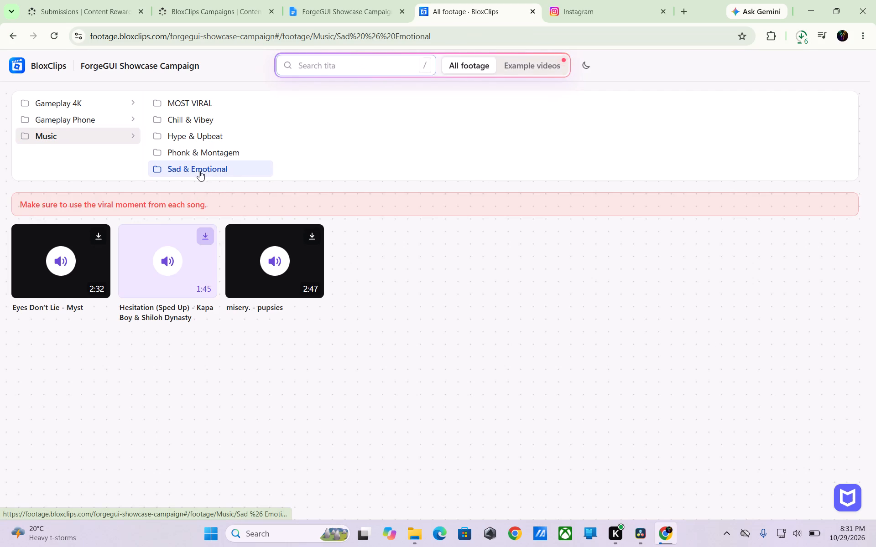
click(266, 248)
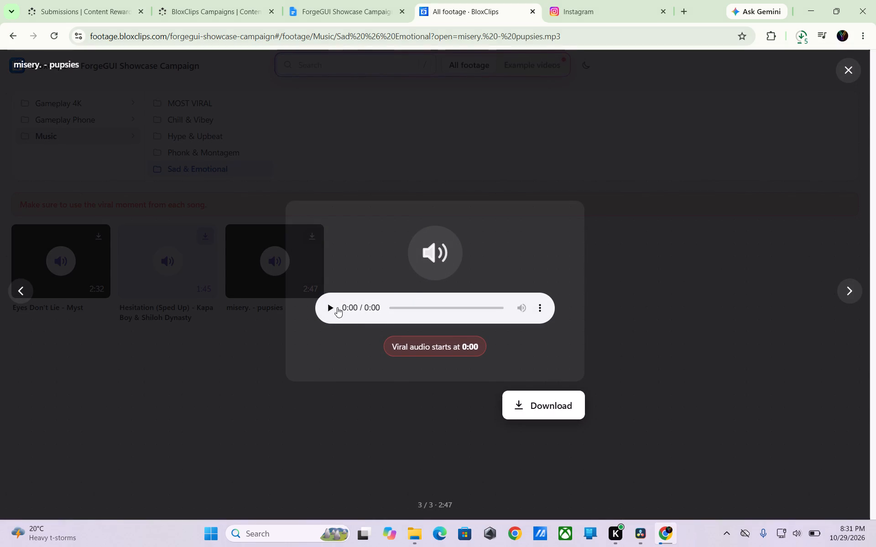
click(337, 307)
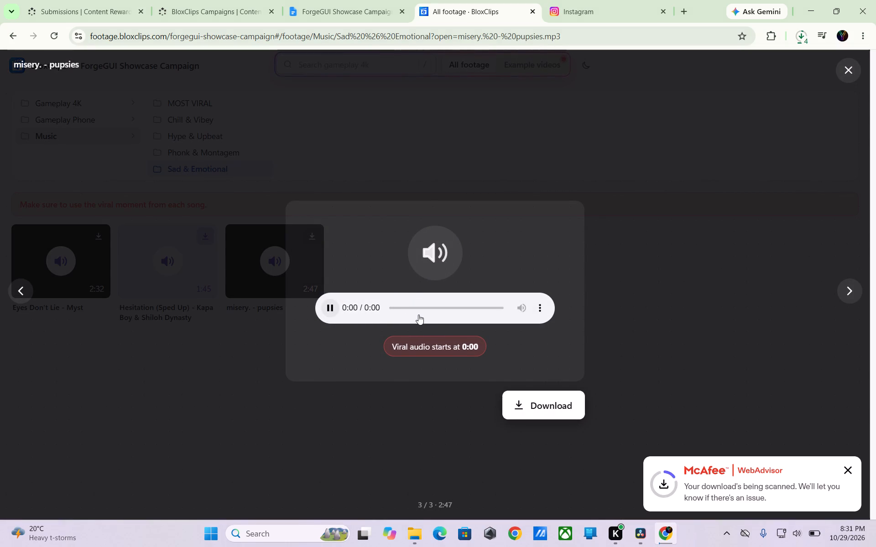
click(620, 371)
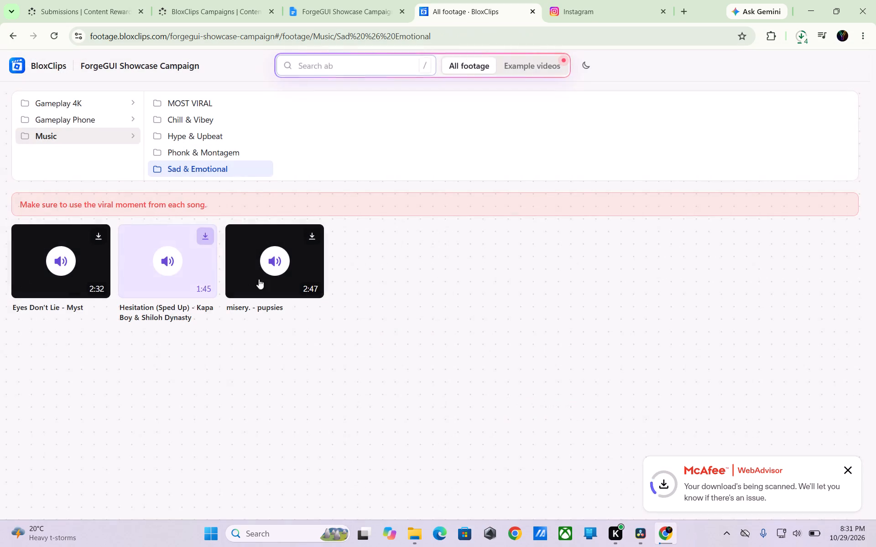
click(317, 284)
click(331, 304)
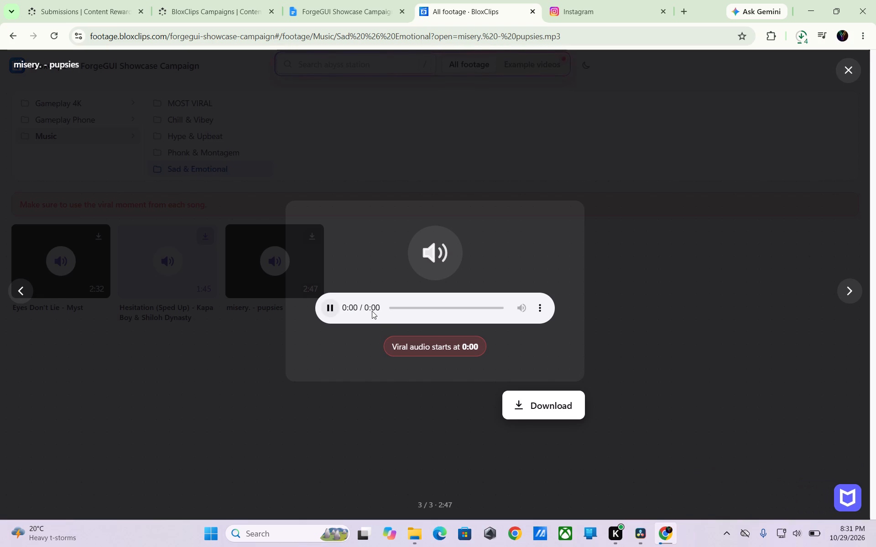
click(619, 329)
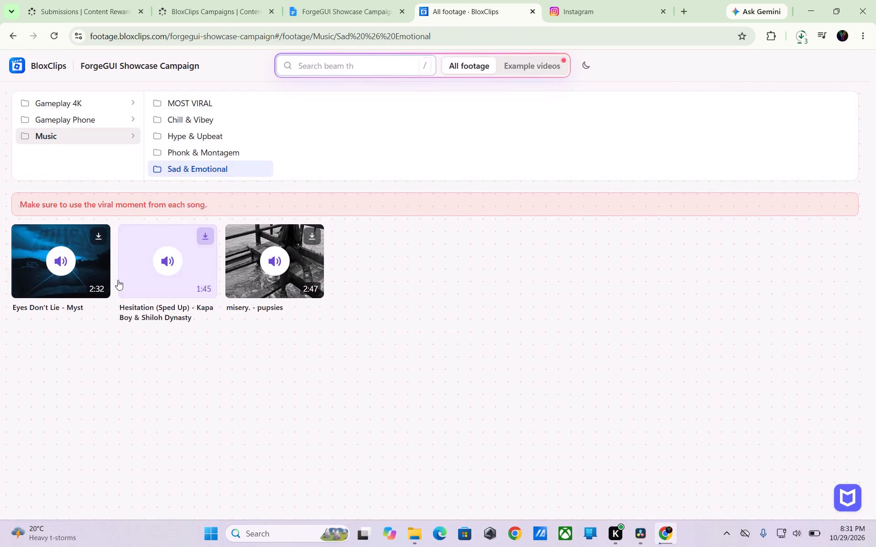
click(64, 269)
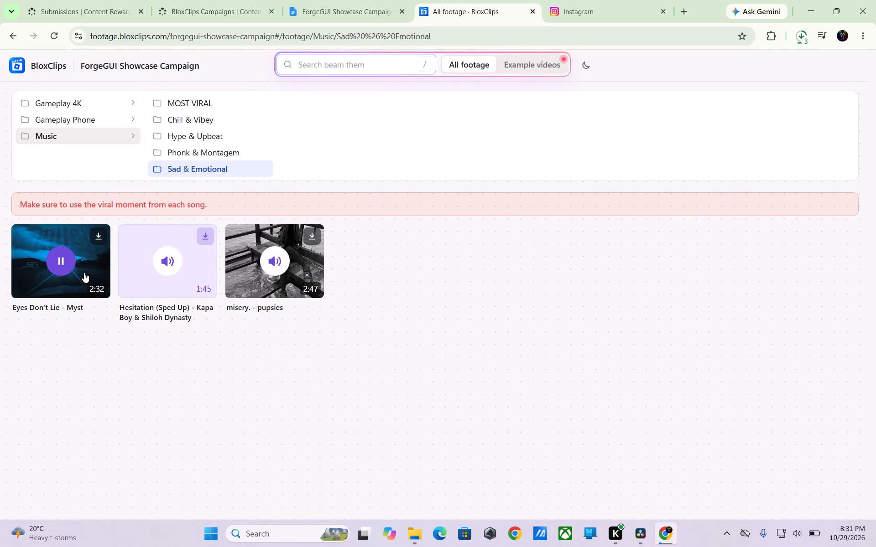
click(84, 272)
click(610, 354)
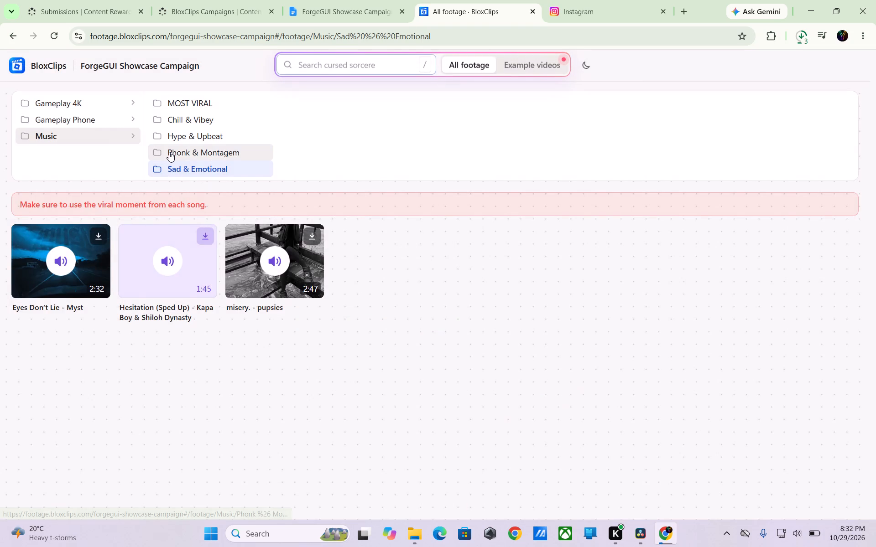
Audition "Devil Eyes - ZODIVK" and "MONTAGEM PERIGOSA (Ultra Slowed)" in the Phonk & Montagem music folder.
click(169, 152)
click(93, 260)
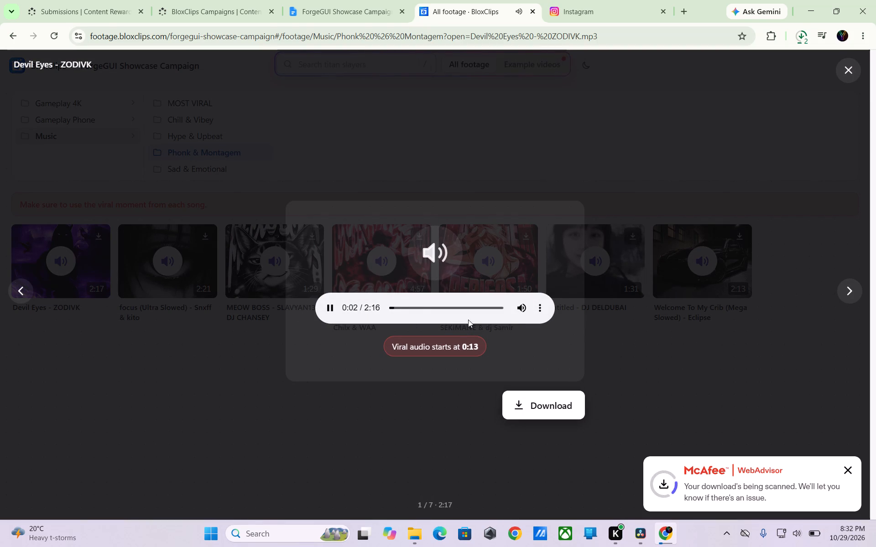
click(401, 306)
click(417, 306)
click(685, 349)
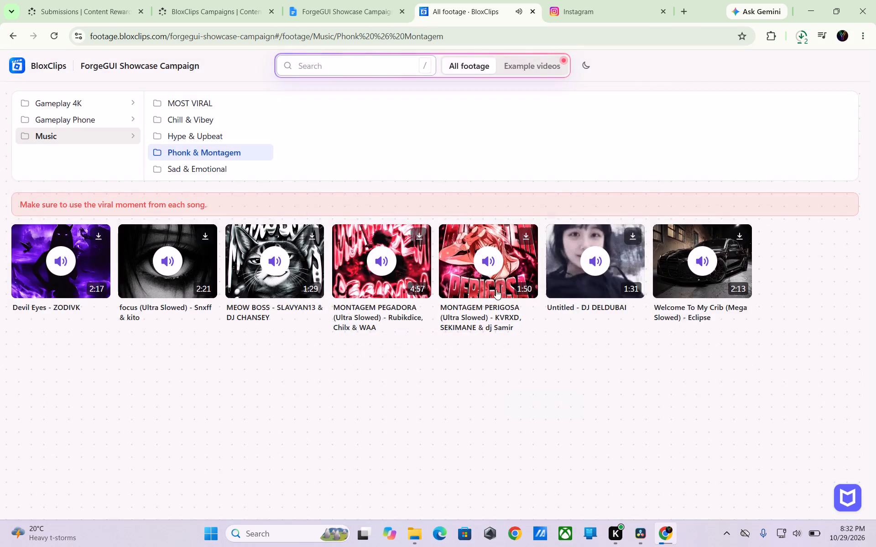
click(504, 286)
click(334, 310)
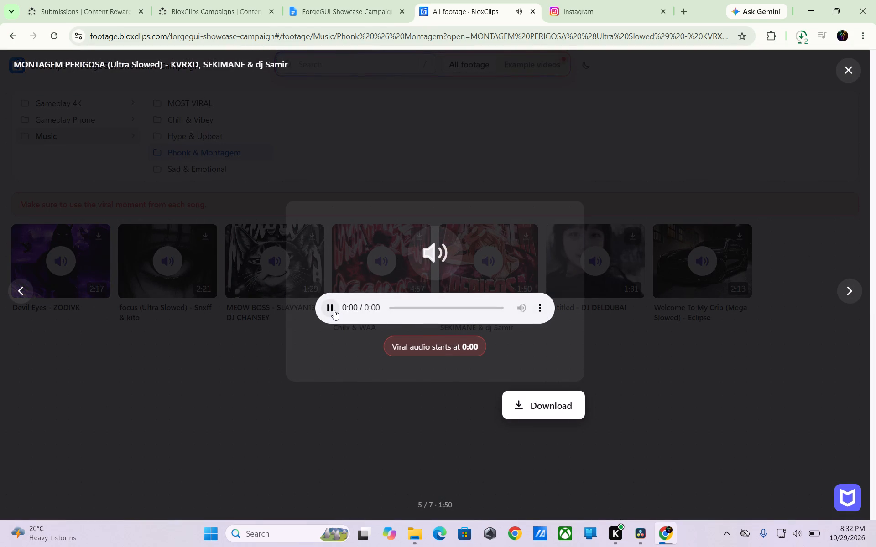
double_click(334, 310)
click(674, 344)
Preview the song "MONTAGEM PEGADORA (Ultra Slowed)" in the Phonk & Montagem folder and download it.
click(405, 280)
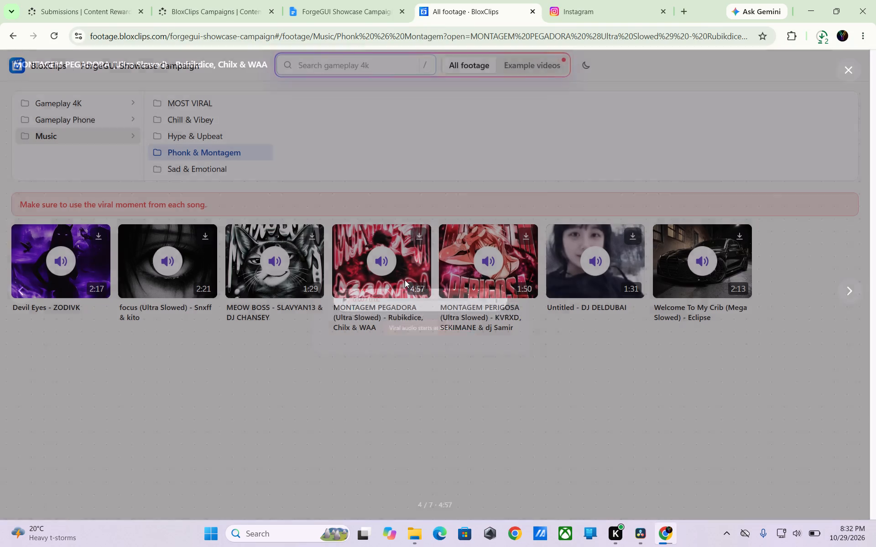
click(680, 354)
click(375, 280)
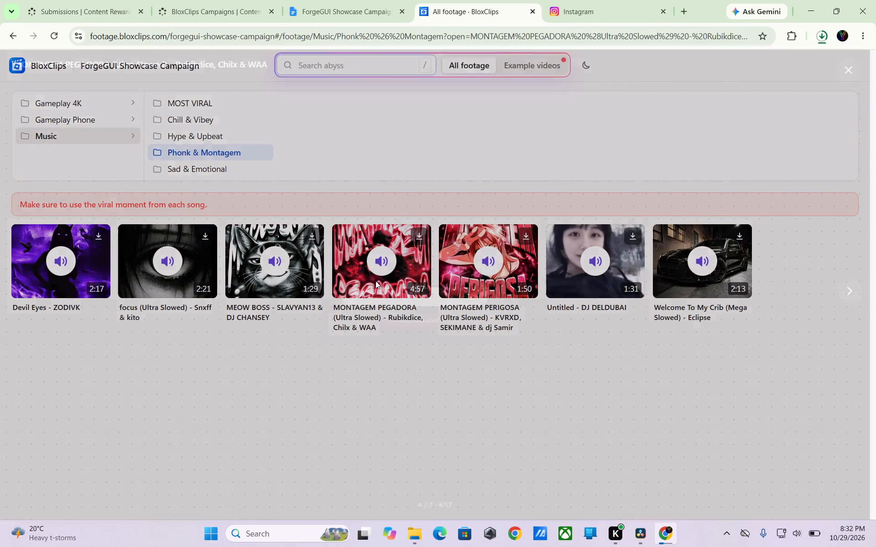
click(332, 310)
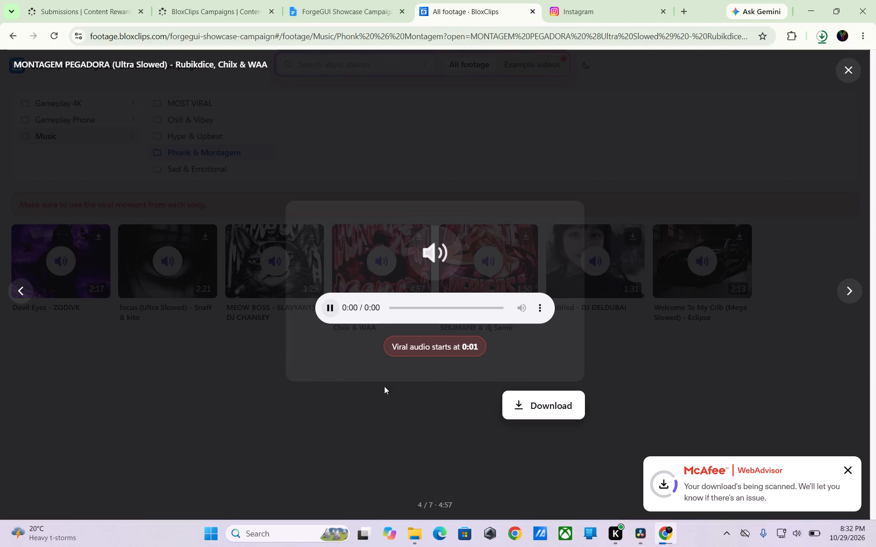
click(848, 470)
click(782, 418)
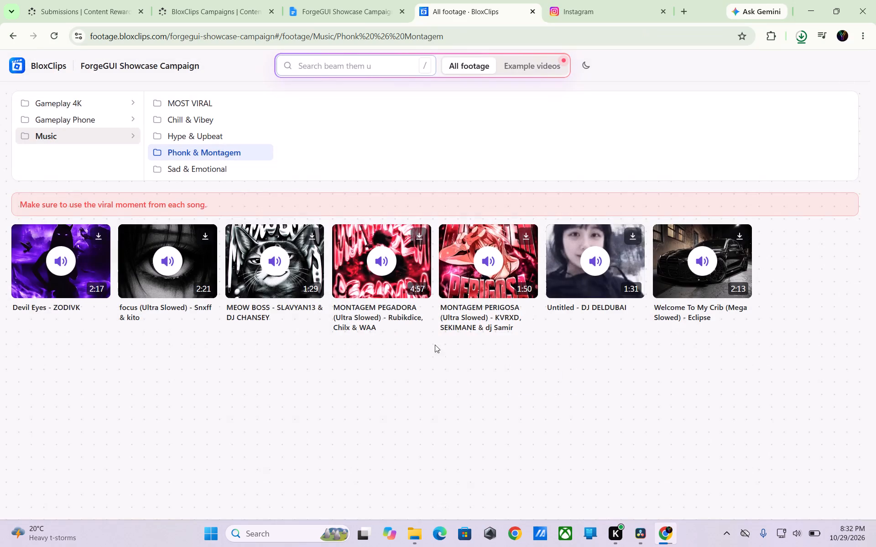
click(370, 294)
click(327, 314)
click(327, 314)
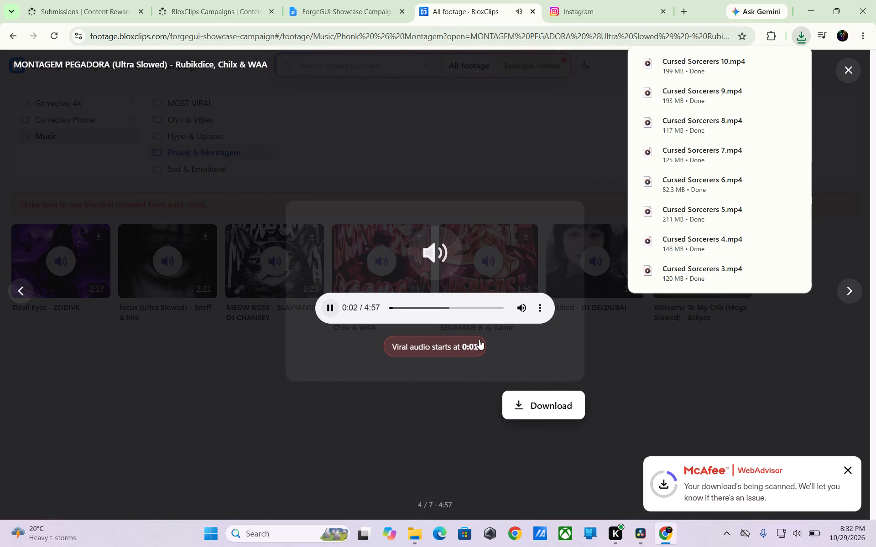
click(547, 408)
click(670, 396)
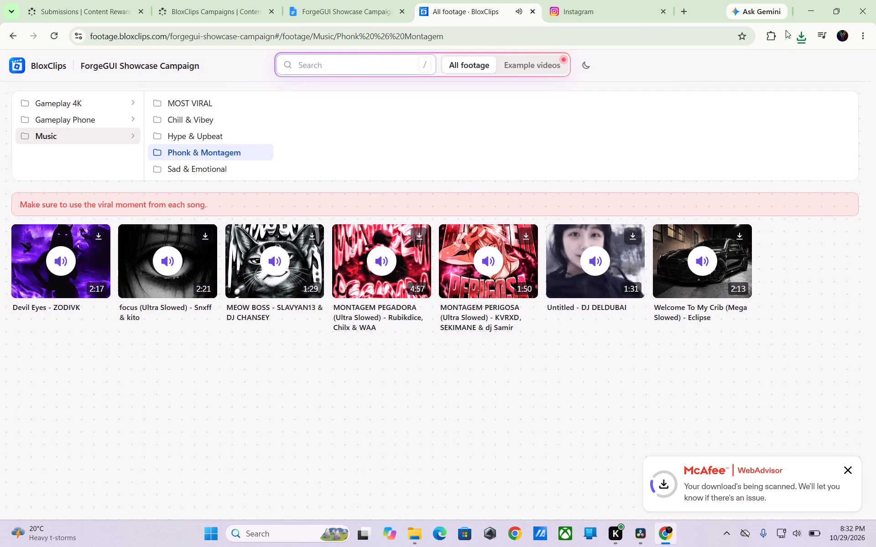
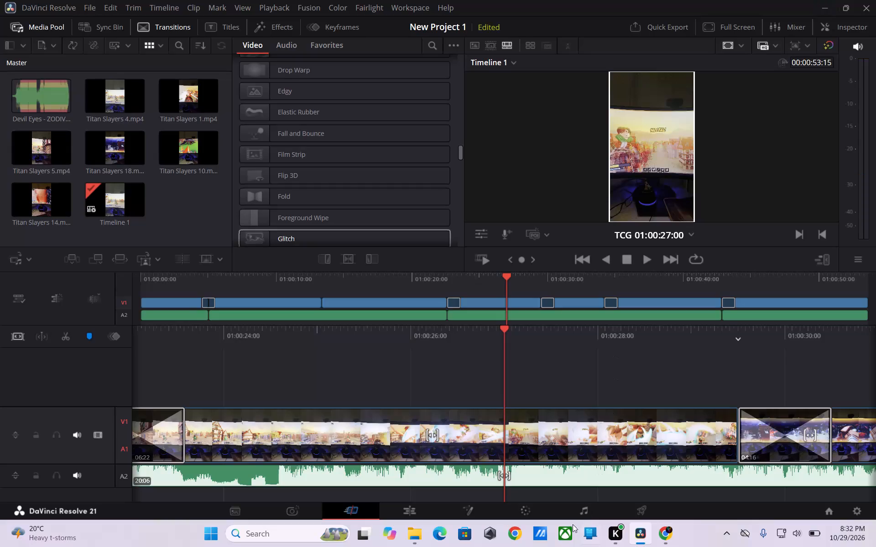
In File Explorer's Downloads folder, refresh the listing and select the eight Cursed Sorcerers clips and the MONTAGEM PEGADORA (Ultra Slowed) song.
click(411, 535)
click(540, 255)
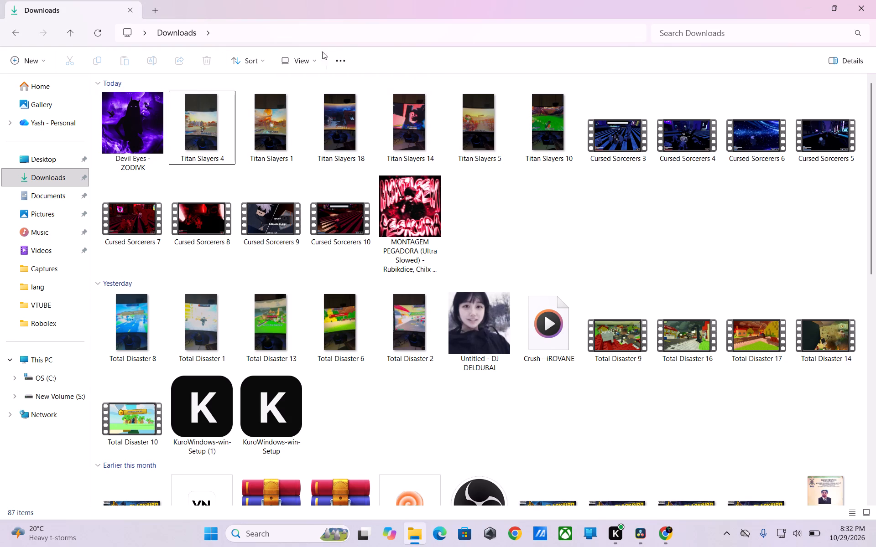
click(97, 37)
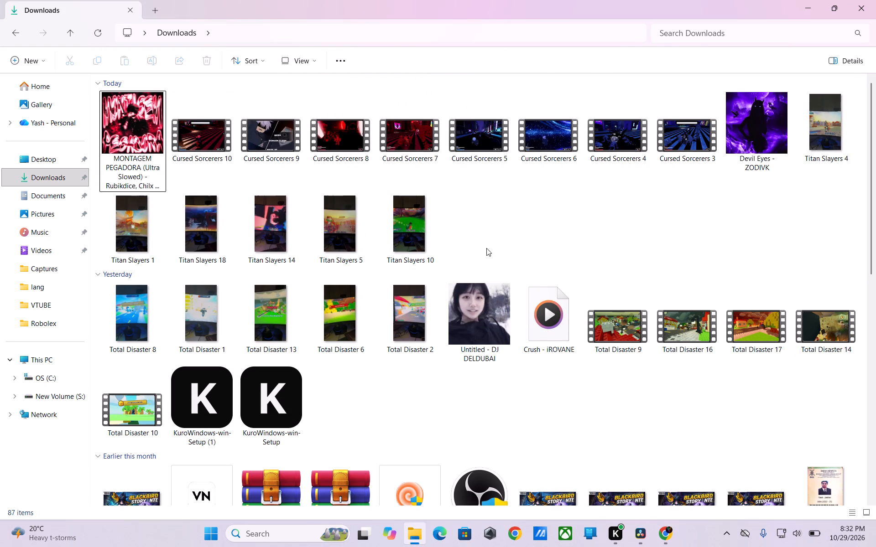
drag(692, 181, 348, 108)
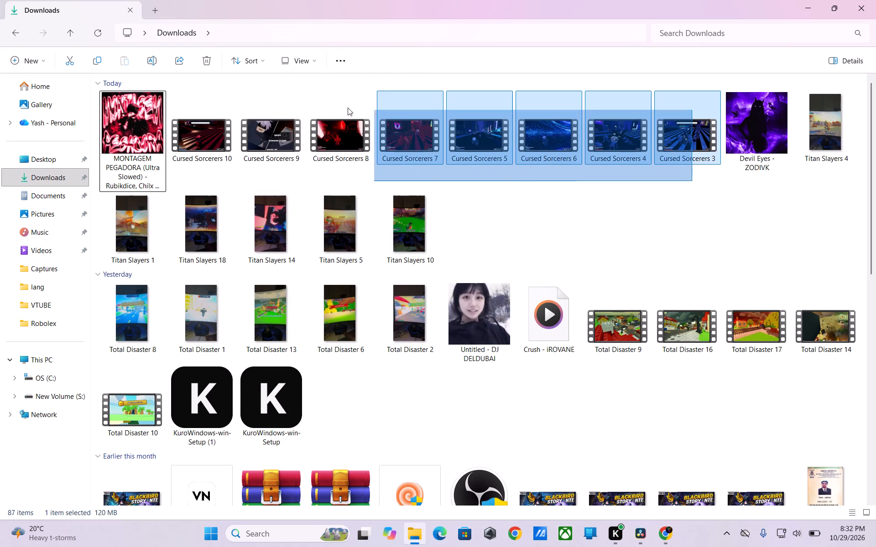
drag(348, 108, 140, 100)
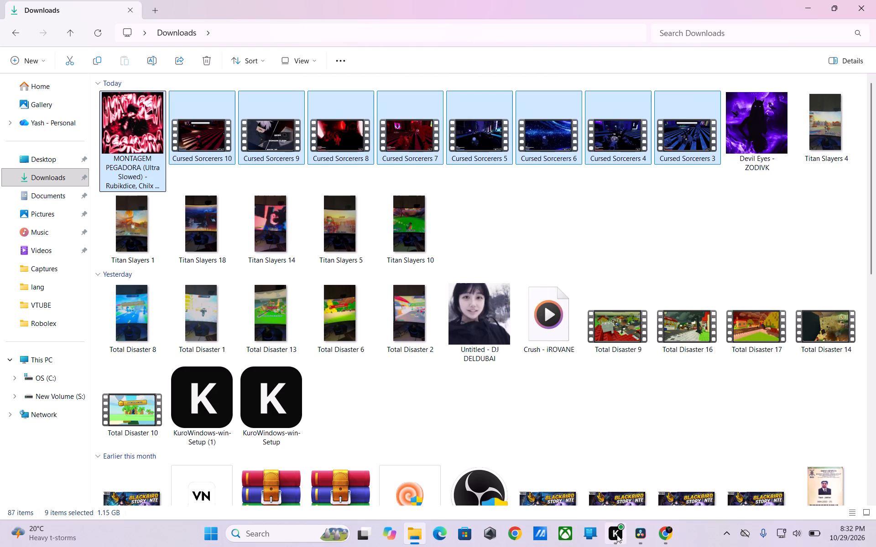
Switch to DaVinci Resolve and permanently delete all the Titan Slayers clips, the Devil Eyes song and Timeline 1 from the media pool.
click(641, 536)
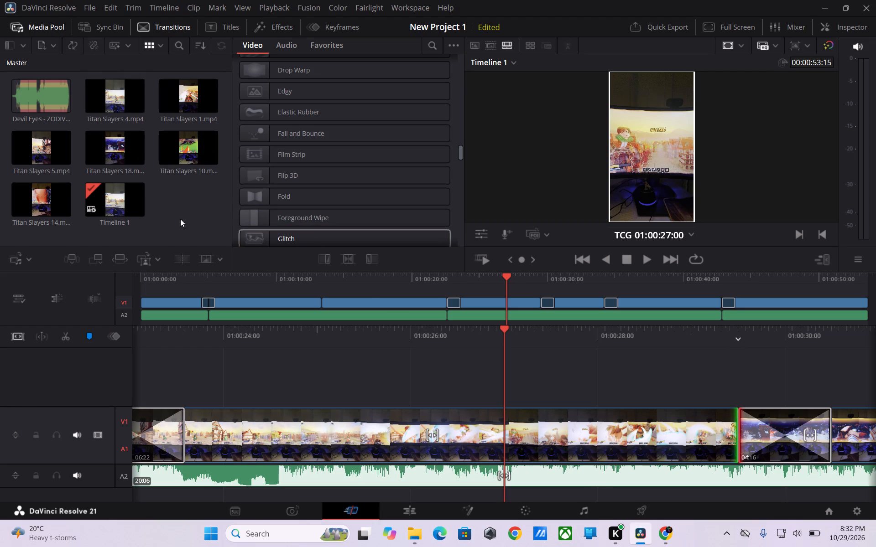
drag(187, 225, 35, 73)
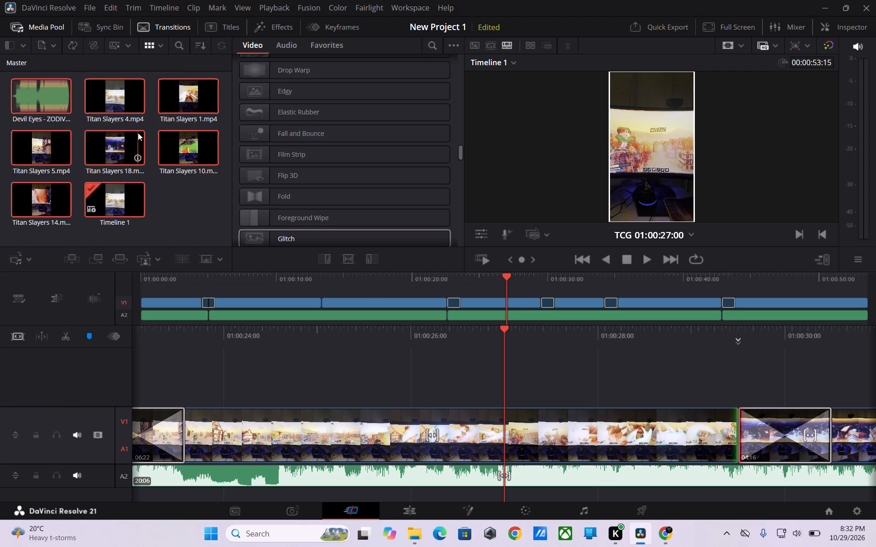
key(Delete)
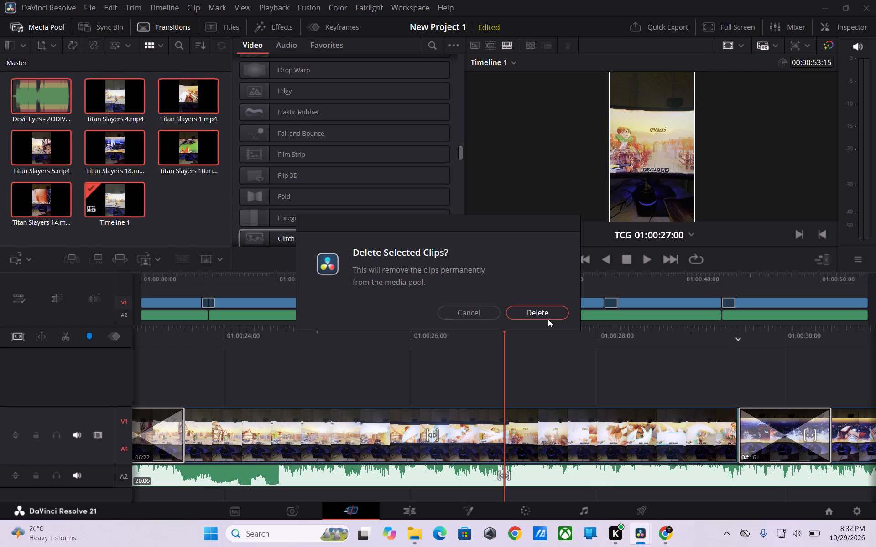
click(548, 319)
click(230, 186)
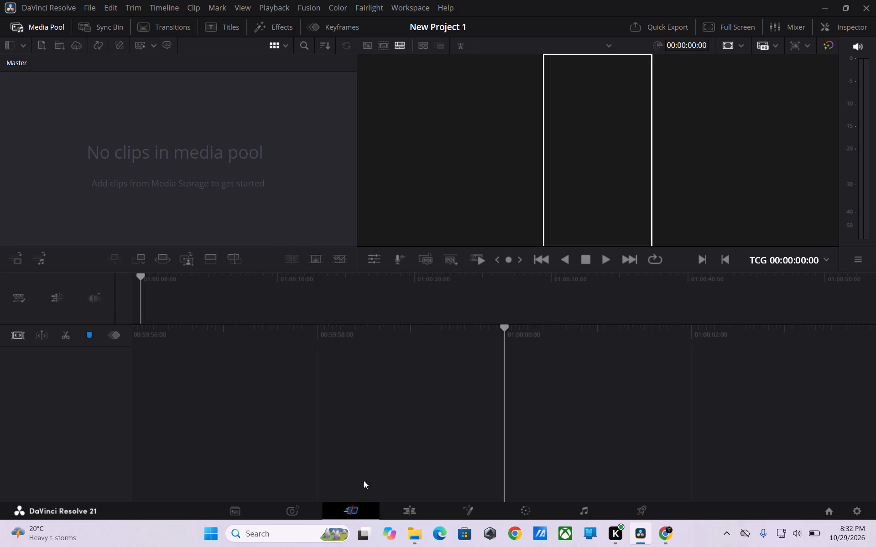
Open the Photo page and bring the selected Cursed Sorcerers clips and MONTAGEM PEGADORA song from File Explorer's Downloads folder into DaVinci Resolve's media pool.
click(293, 510)
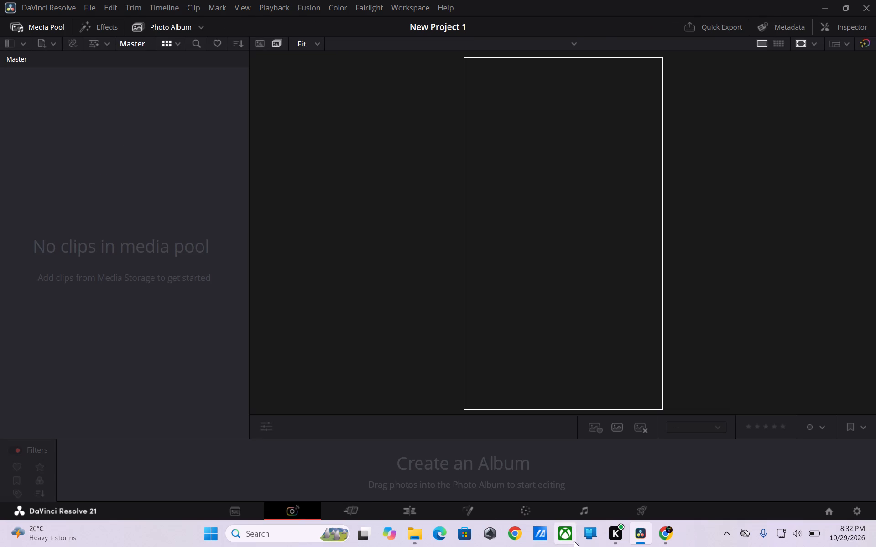
click(403, 534)
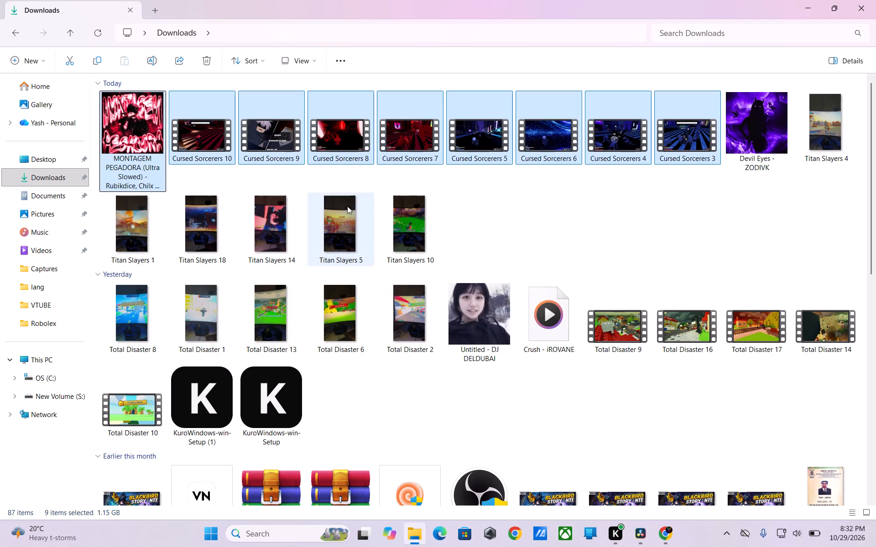
click(394, 129)
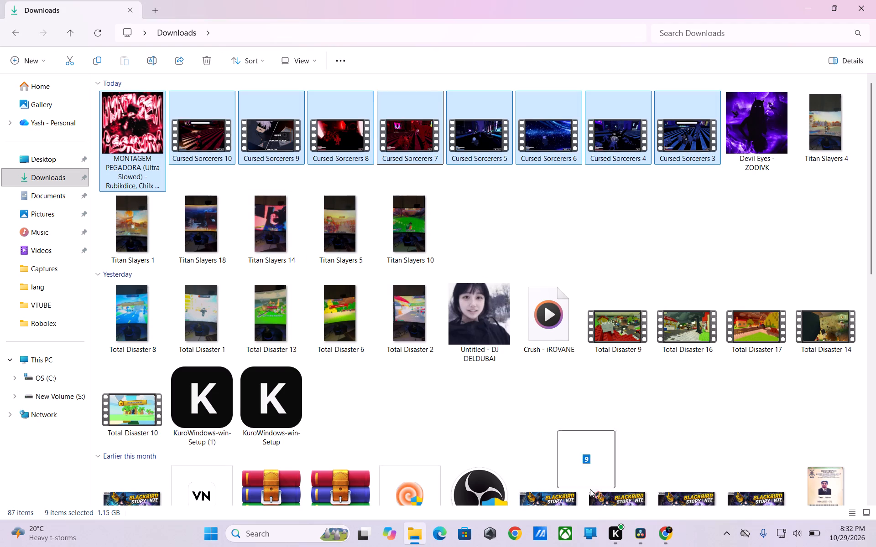
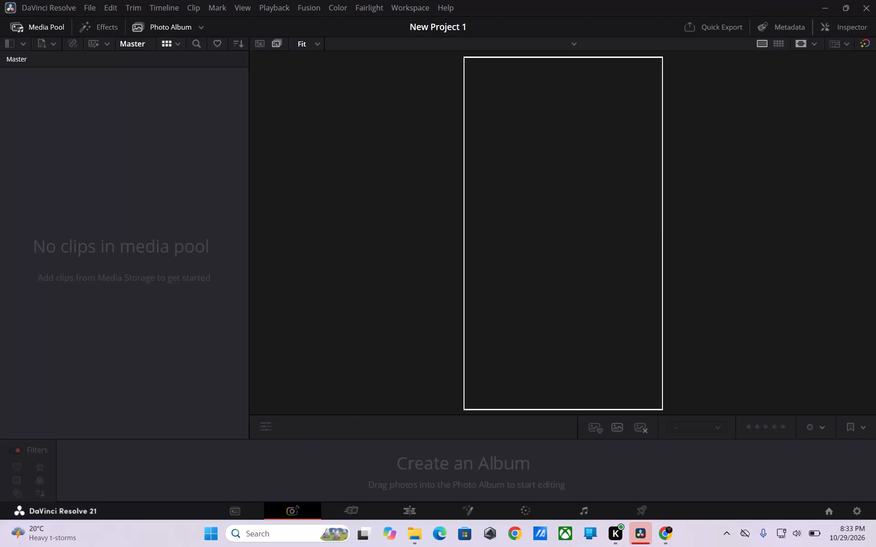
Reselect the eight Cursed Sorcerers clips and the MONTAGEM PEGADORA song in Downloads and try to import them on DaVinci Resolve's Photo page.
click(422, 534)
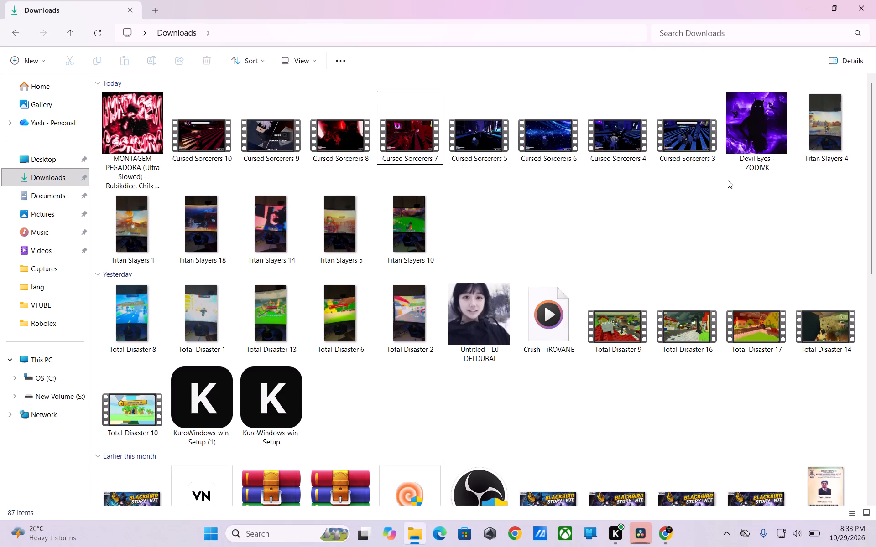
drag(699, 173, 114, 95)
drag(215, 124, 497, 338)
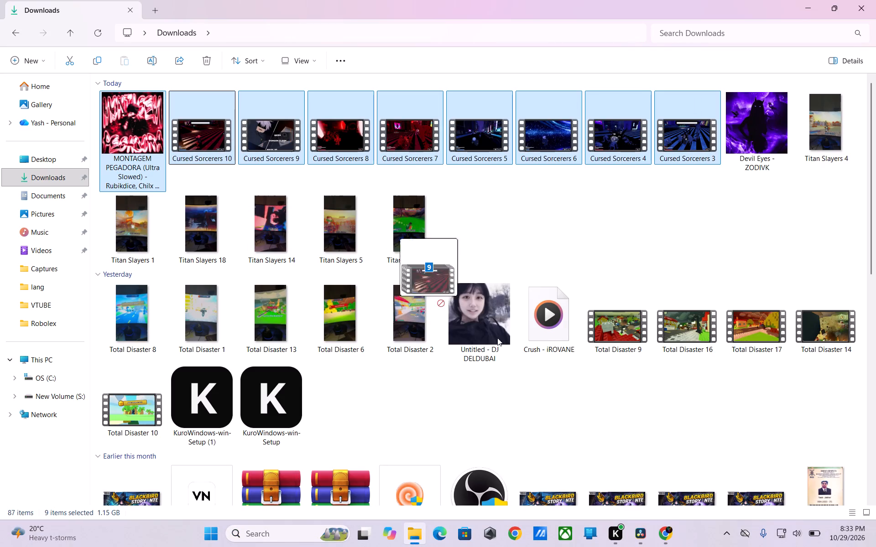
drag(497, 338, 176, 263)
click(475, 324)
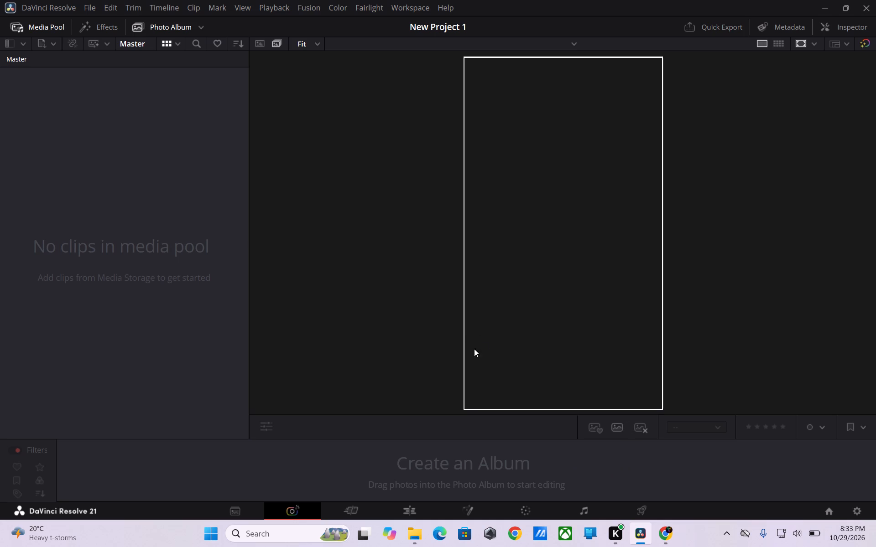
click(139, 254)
Open the Cut page and import the selected Cursed Sorcerers clips and song from File Explorer, keeping the project frame rate unchanged.
click(359, 514)
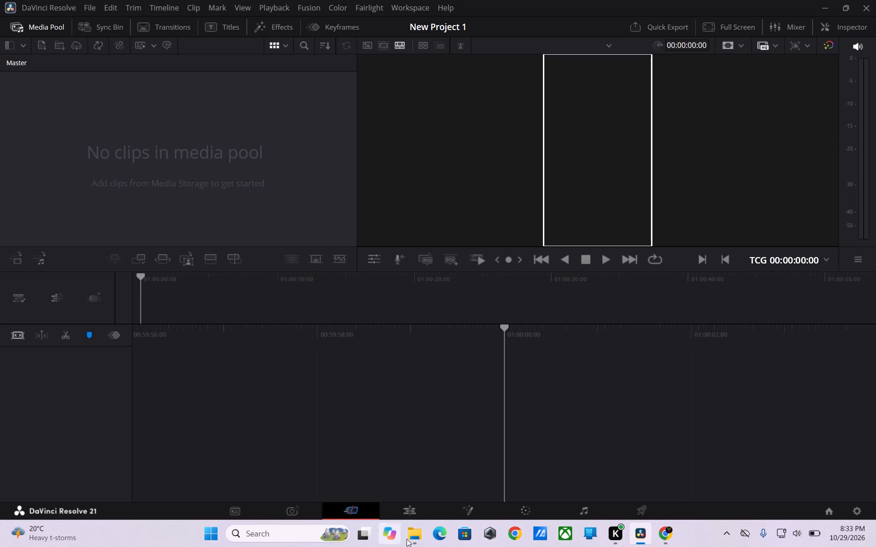
click(408, 537)
drag(556, 130, 611, 536)
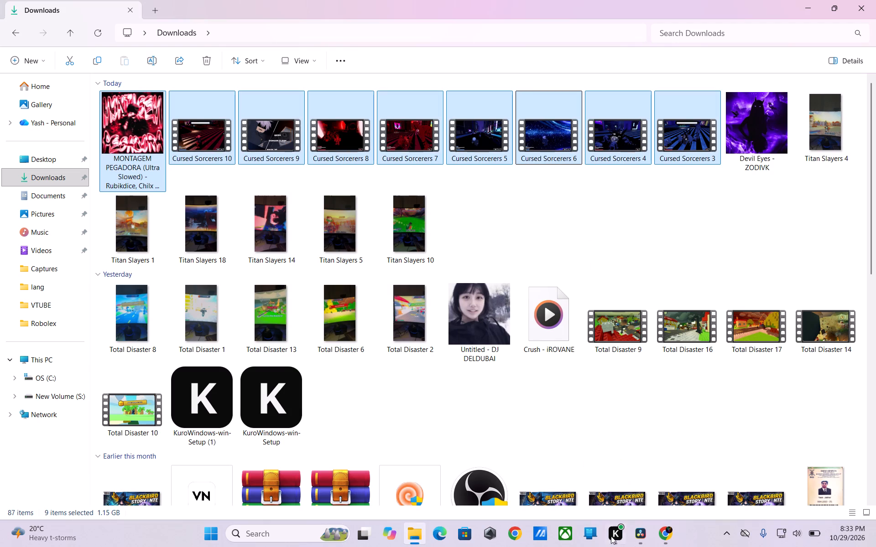
drag(611, 536, 202, 202)
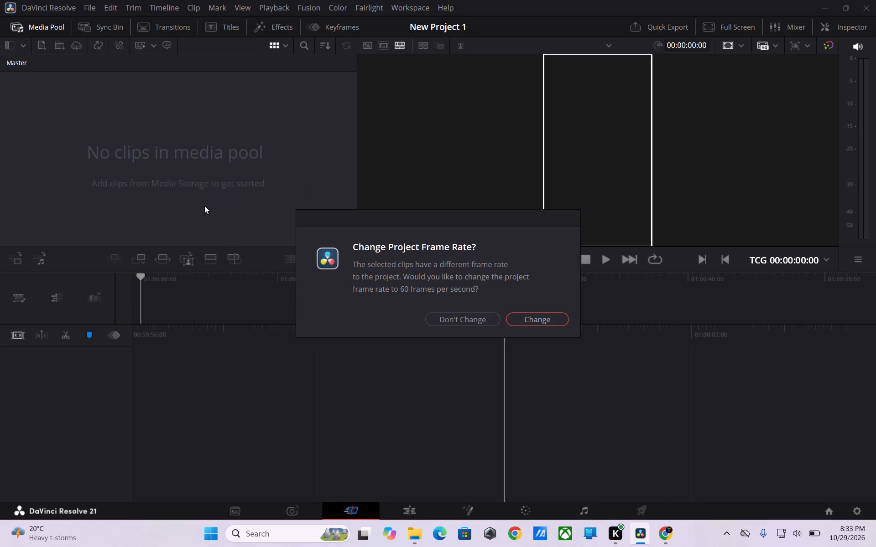
click(471, 318)
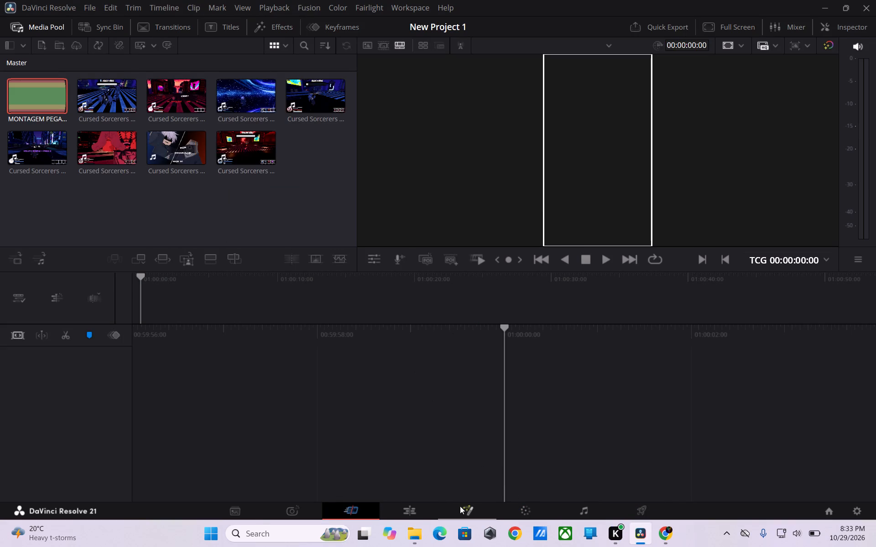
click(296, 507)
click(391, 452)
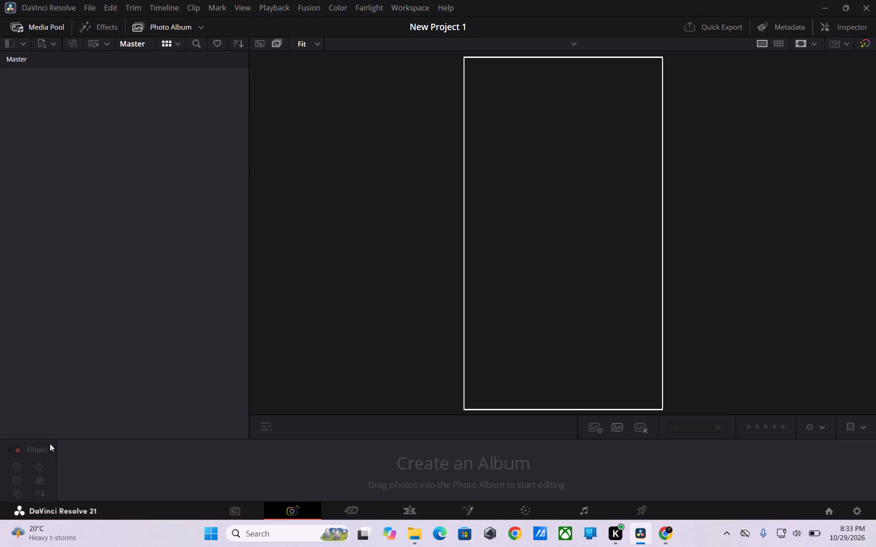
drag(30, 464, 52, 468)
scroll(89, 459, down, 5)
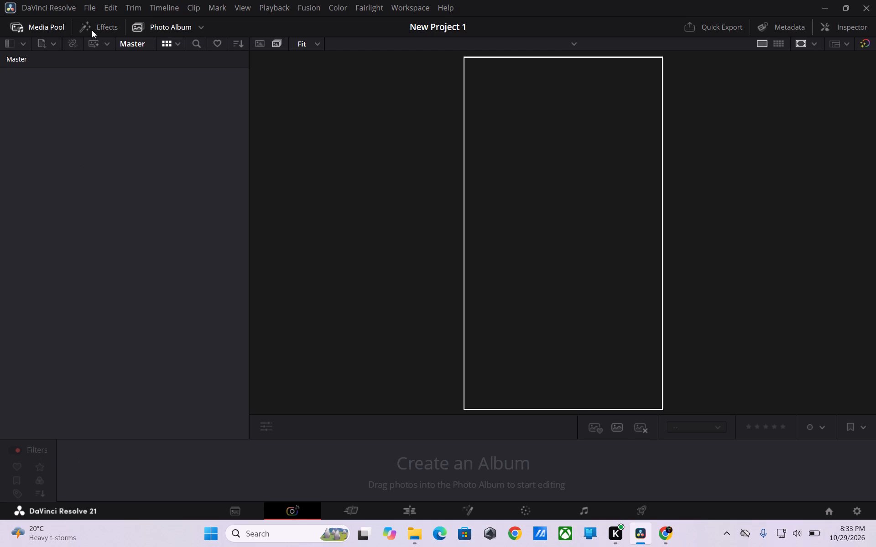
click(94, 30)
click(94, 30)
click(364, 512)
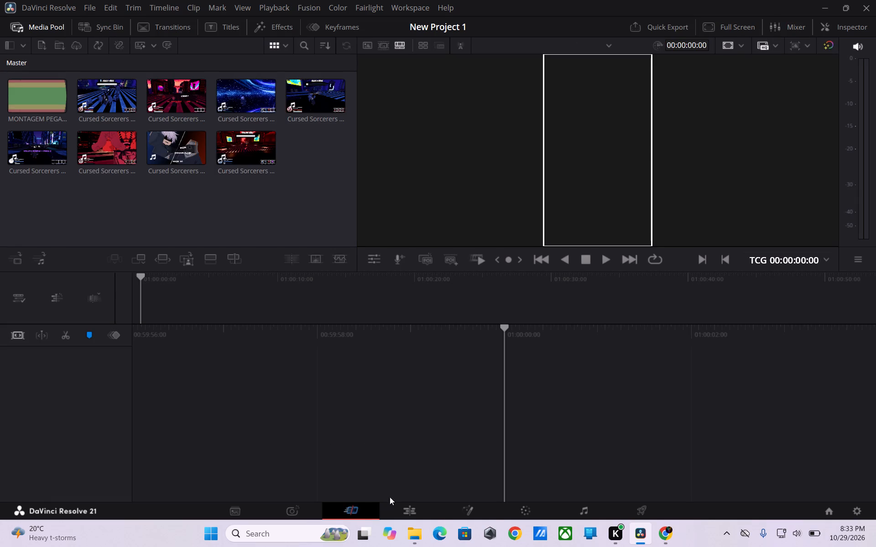
Open the Edit page and place all eight Cursed Sorcerers clips and the MONTAGEM PEGADORA song on a new timeline.
click(440, 515)
click(415, 516)
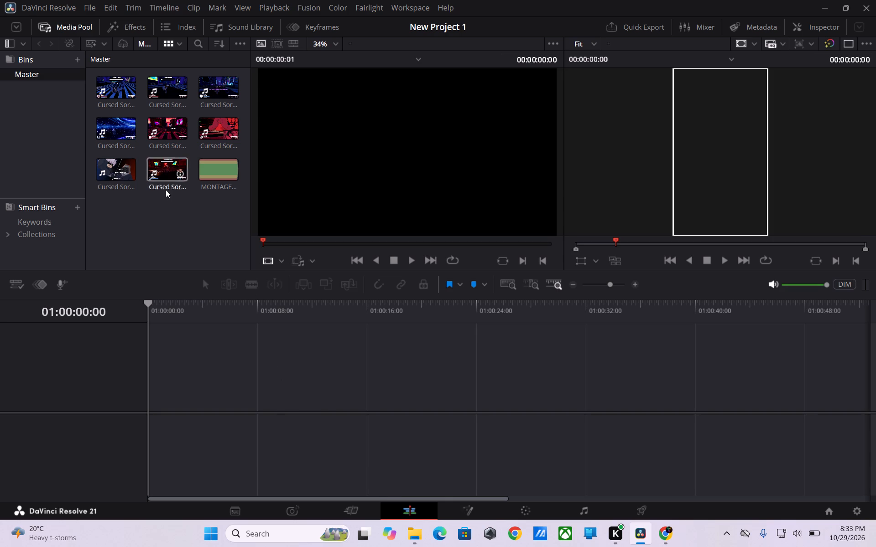
drag(226, 201, 119, 84)
drag(116, 92, 140, 142)
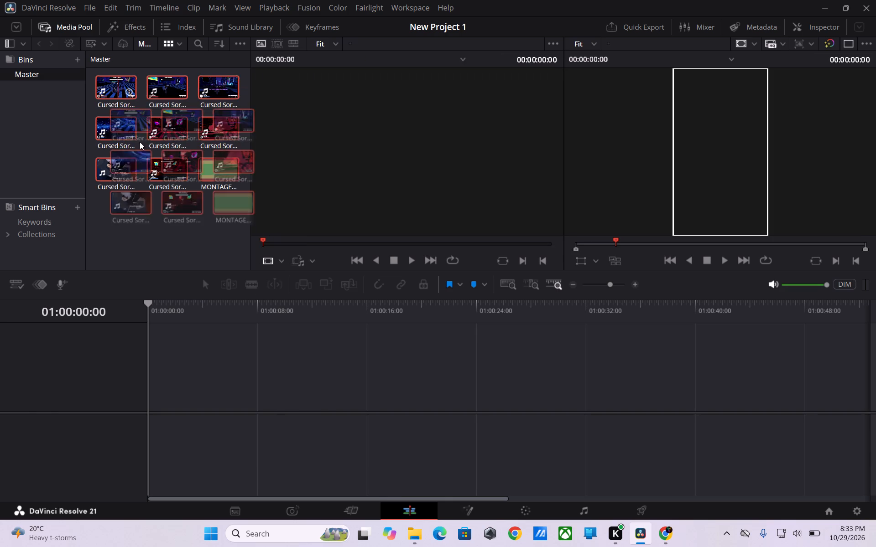
drag(140, 142, 136, 375)
Play the beginning of the timeline to preview how Cursed Sorcerers 3 is framed.
key(space)
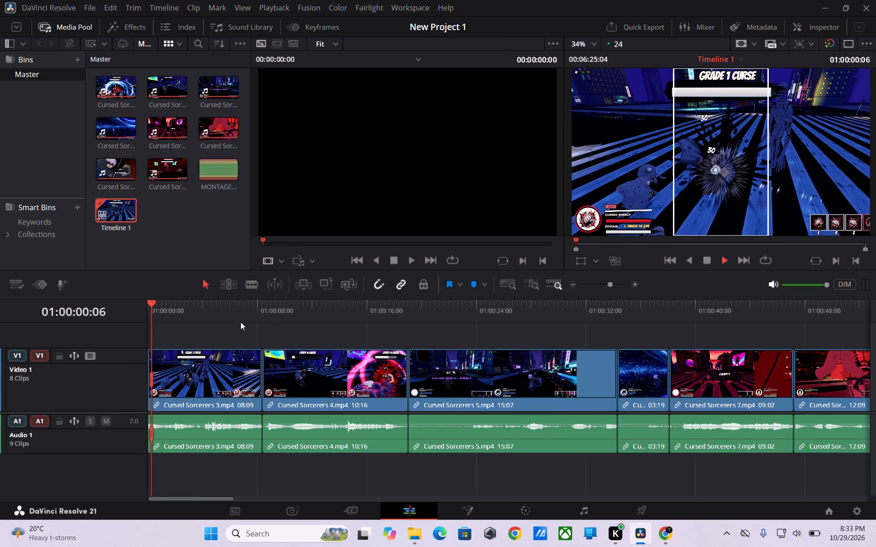
click(473, 168)
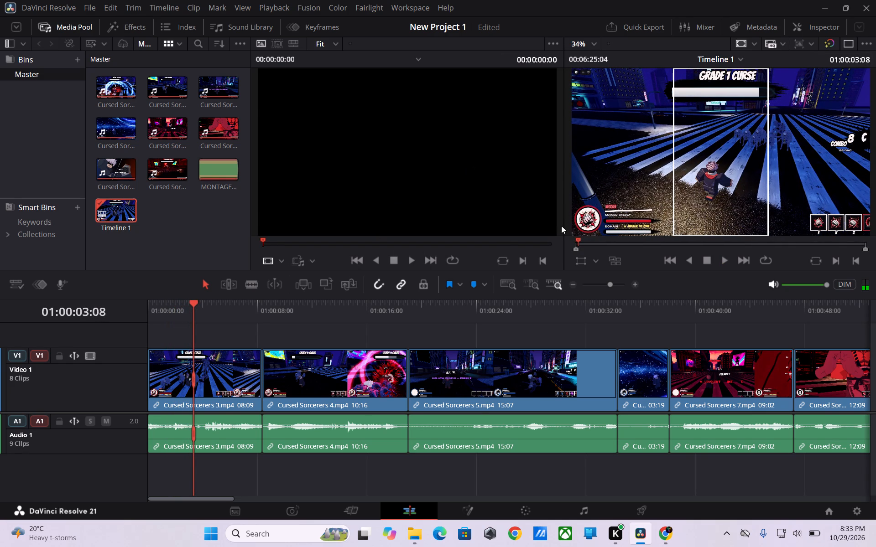
key(space)
click(635, 168)
key(space)
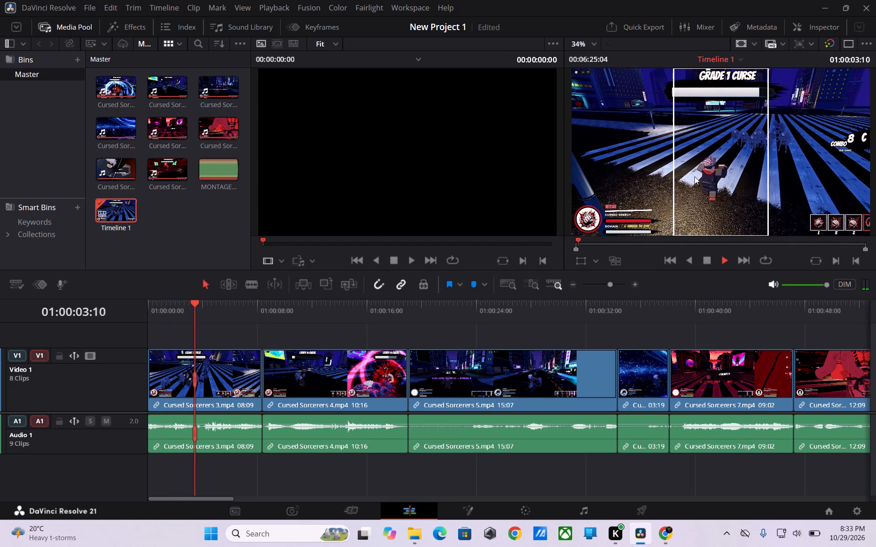
key(space)
Set the timeline resolution to Portrait 1080 x 1920.
click(751, 44)
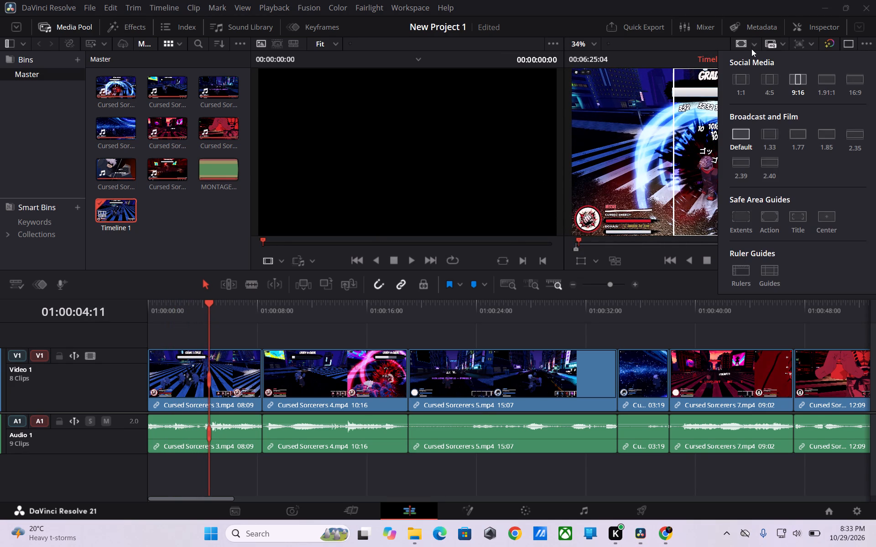
click(751, 51)
click(804, 48)
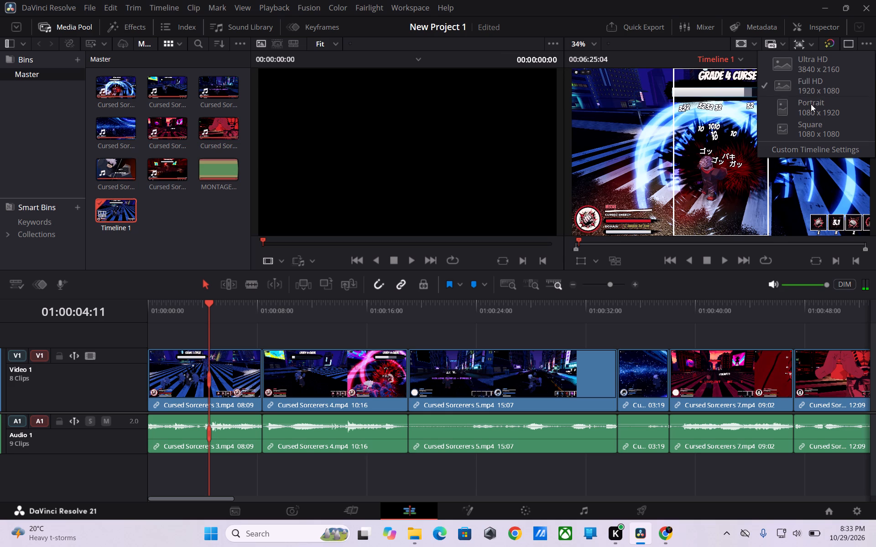
click(812, 114)
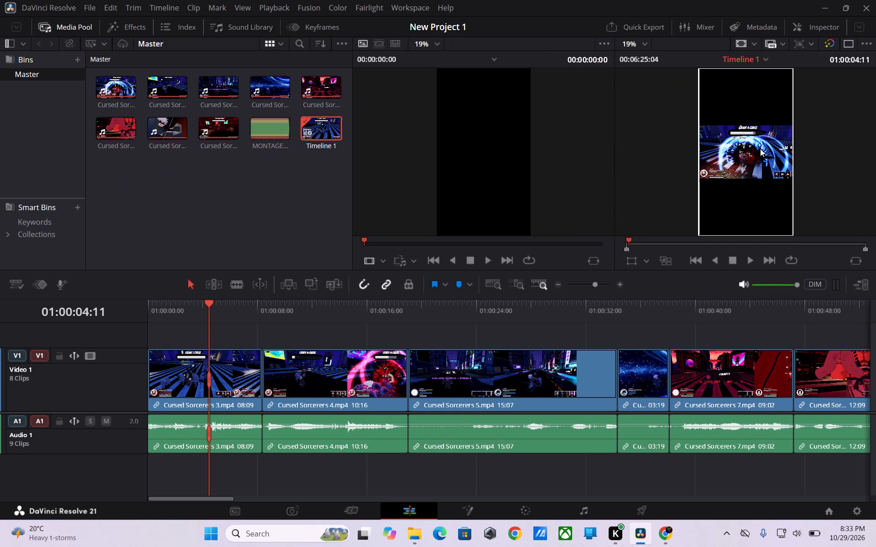
Try the Extents, Action, Title and Center safe area guides in the timeline viewer, leaving only Center on.
click(741, 45)
click(741, 45)
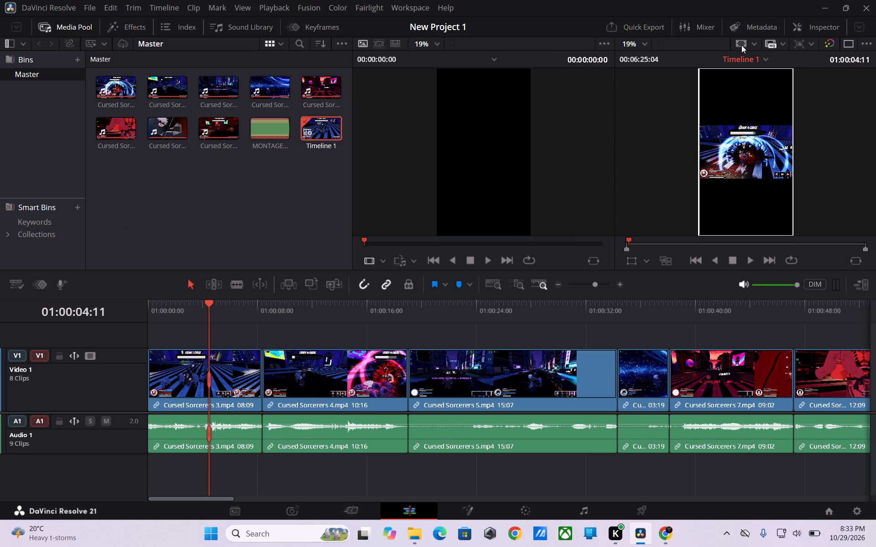
click(741, 45)
click(758, 132)
click(740, 42)
click(757, 43)
click(754, 47)
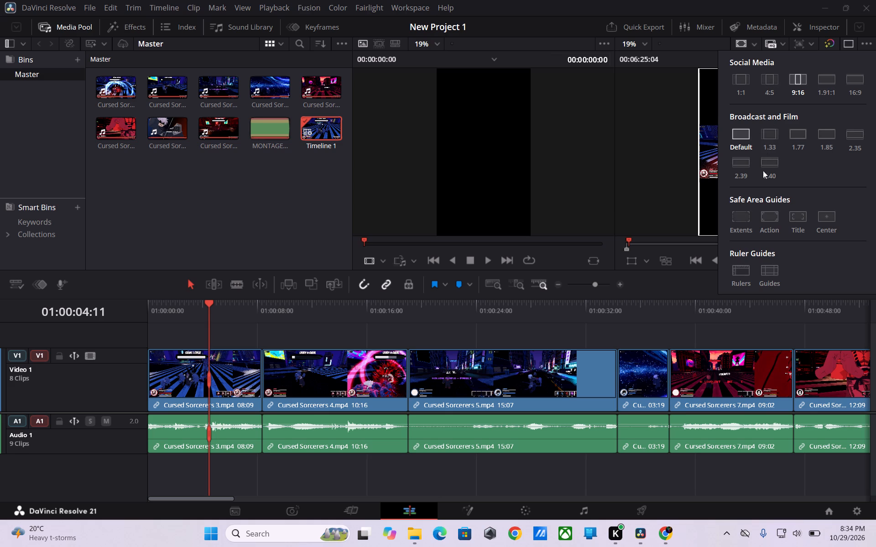
click(745, 219)
click(769, 220)
click(798, 224)
click(831, 222)
click(795, 215)
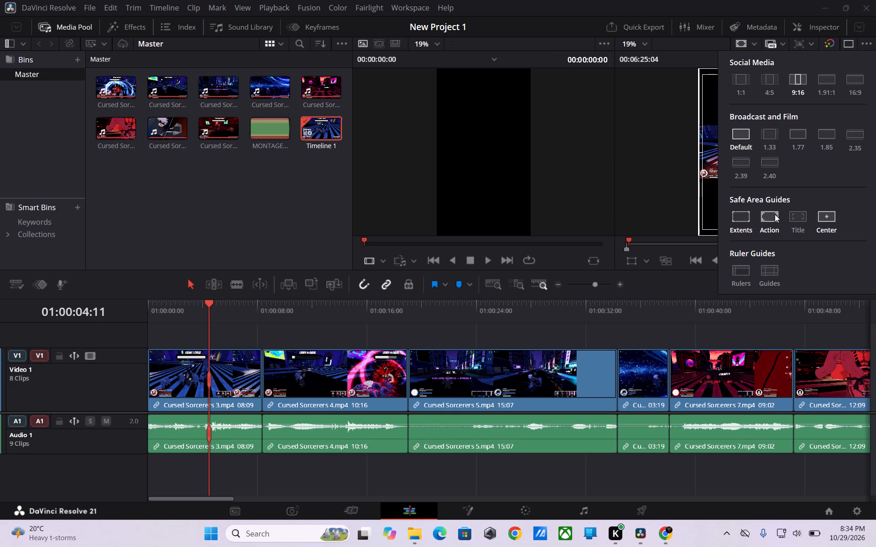
click(775, 214)
click(745, 216)
Turn off the 9:16 frame guide in the timeline viewer, keeping the Default frame option and the Center guide on.
click(732, 134)
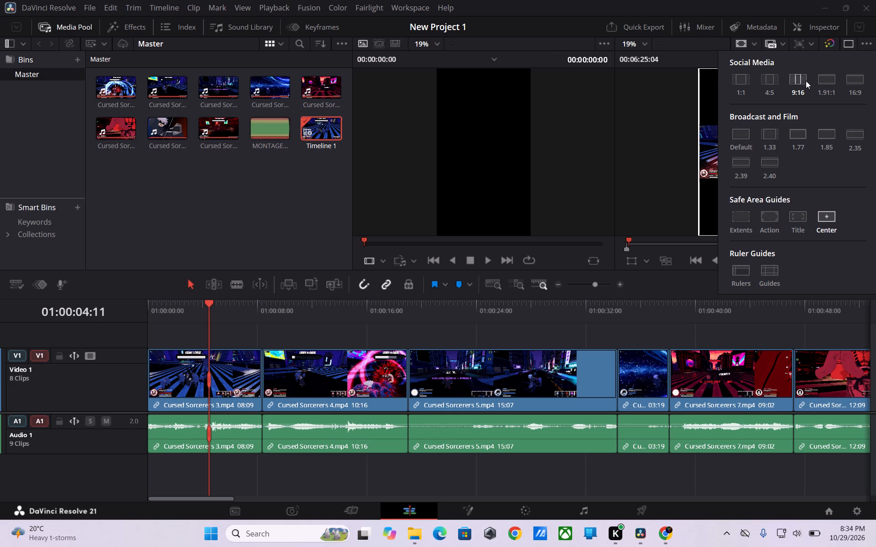
click(806, 81)
double_click(802, 87)
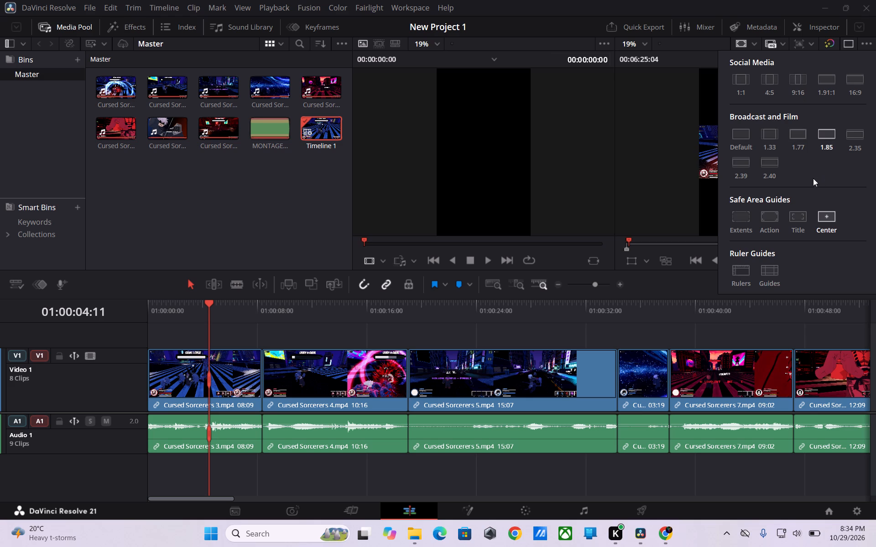
click(833, 218)
click(833, 218)
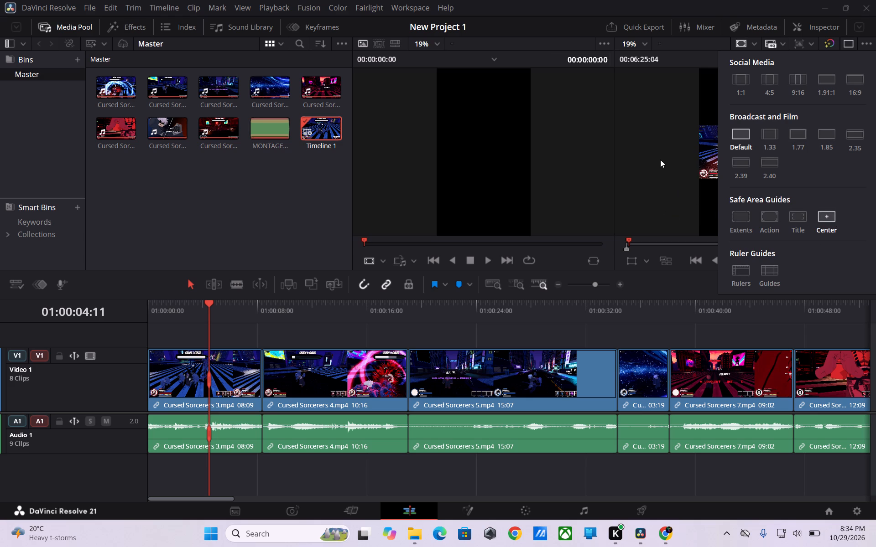
click(659, 158)
click(805, 44)
click(668, 131)
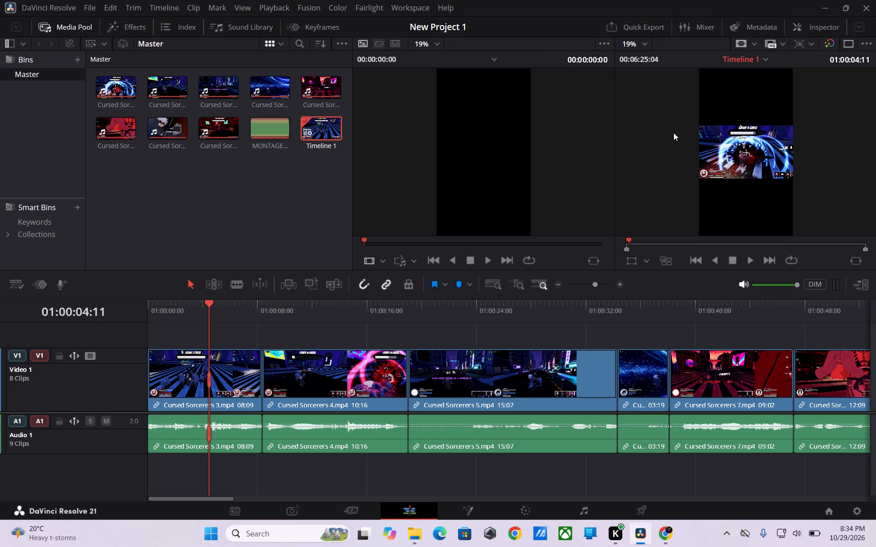
Try the Dynamic Zoom and Fusion Overlay viewer modes on Cursed Sorcerers 3, leaving the Transform overlay active.
click(736, 150)
click(640, 266)
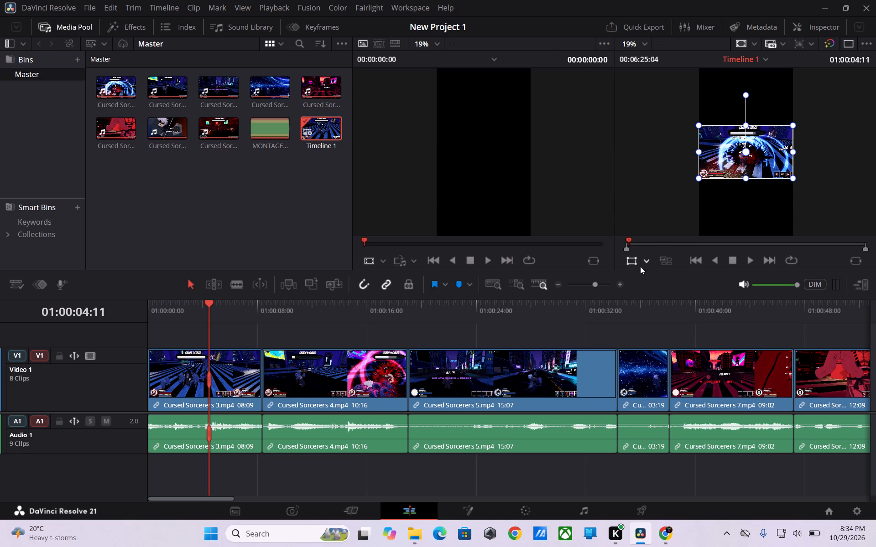
click(644, 260)
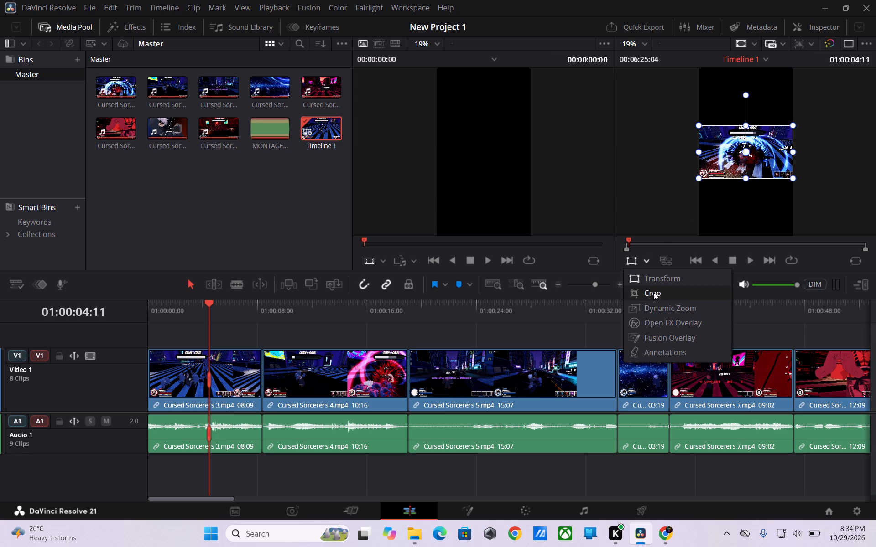
click(678, 310)
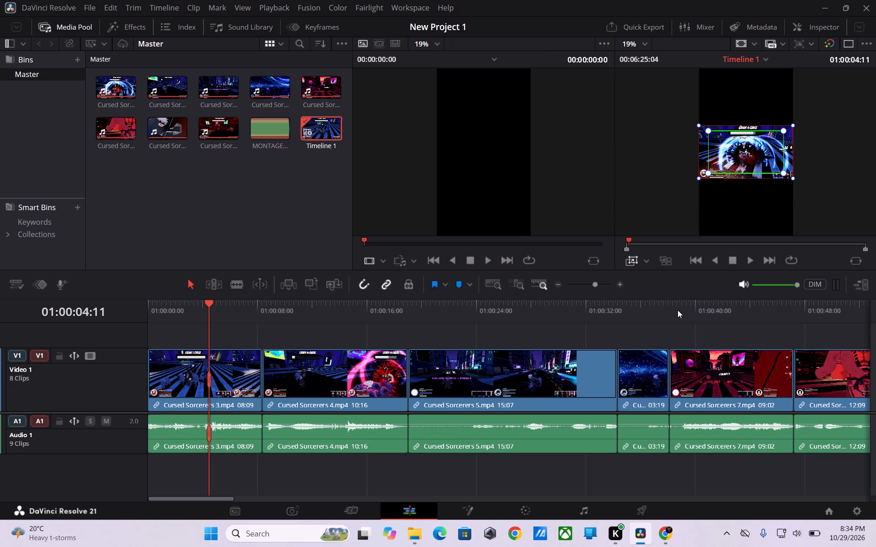
click(647, 263)
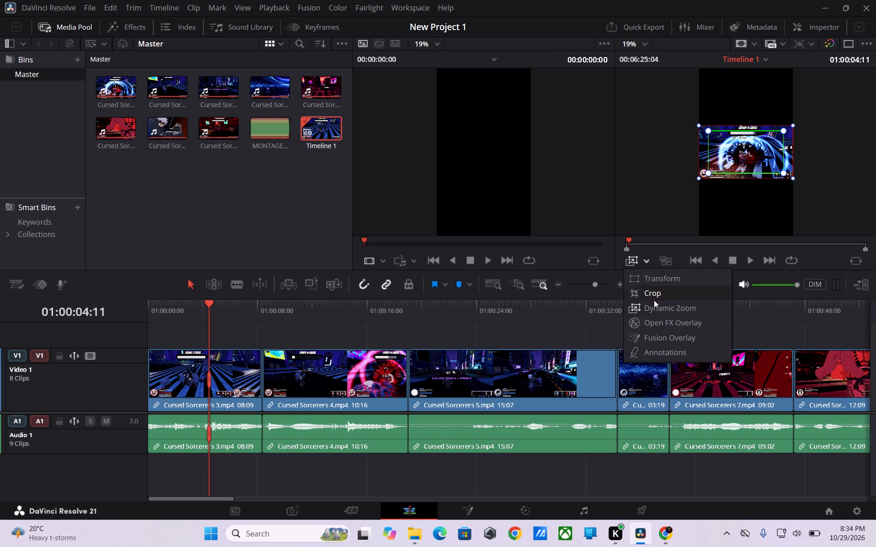
click(661, 343)
click(641, 268)
click(647, 261)
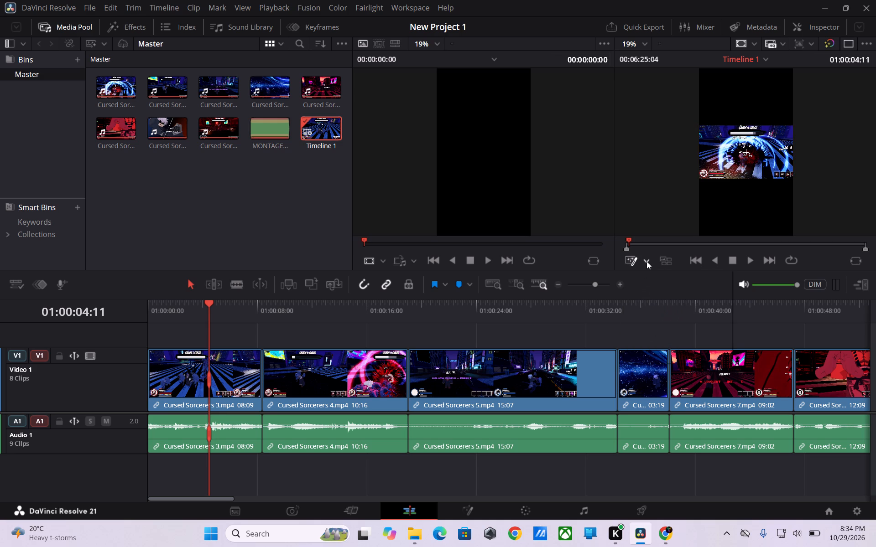
click(644, 284)
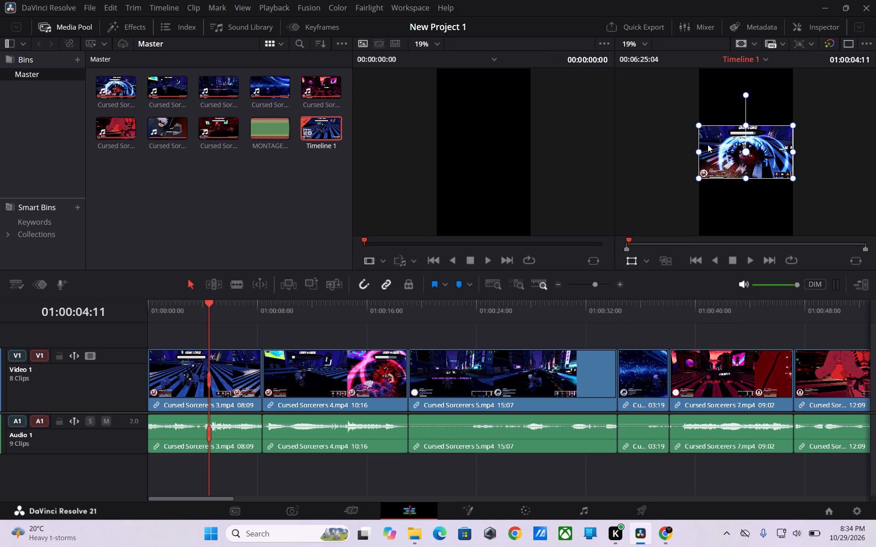
Scale up Cursed Sorcerers 3 in the timeline viewer until its sides overflow the vertical frame, keeping black bands above and below.
drag(698, 124, 672, 111)
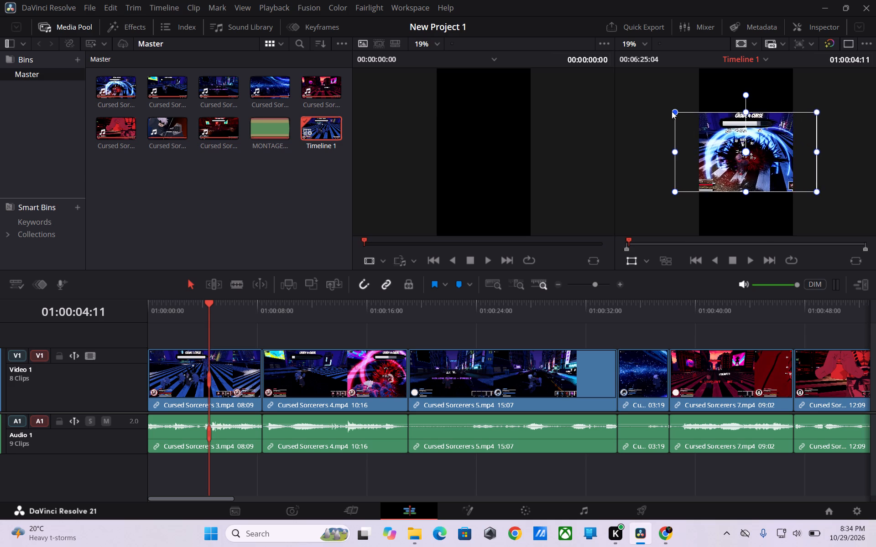
drag(672, 111, 586, 71)
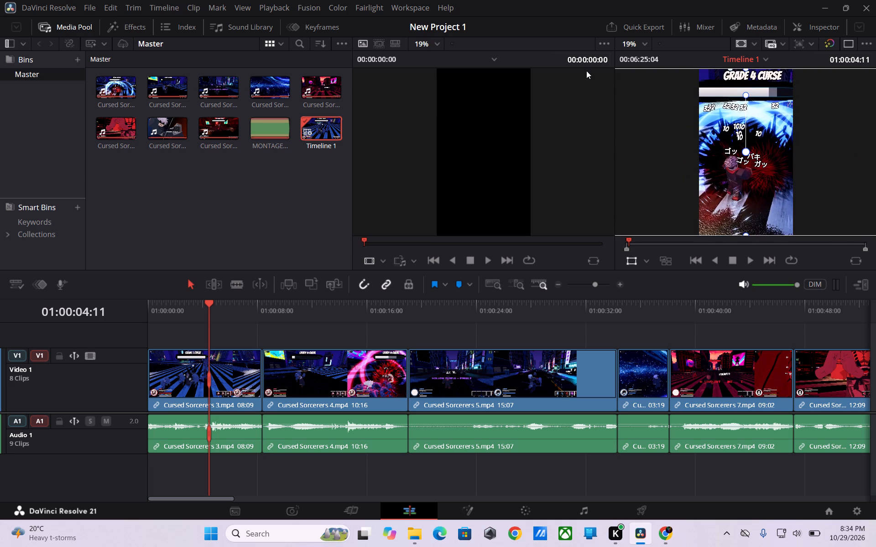
drag(586, 71, 637, 102)
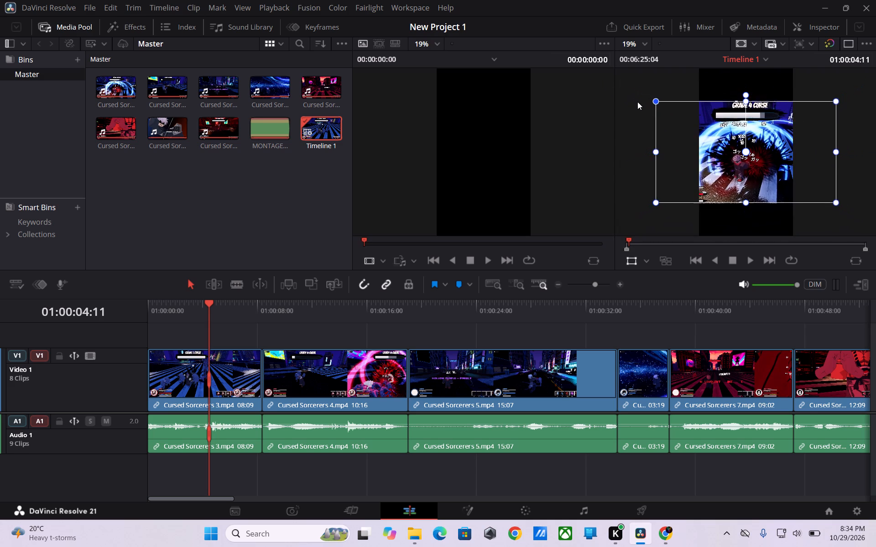
drag(637, 102, 653, 107)
click(835, 168)
click(767, 217)
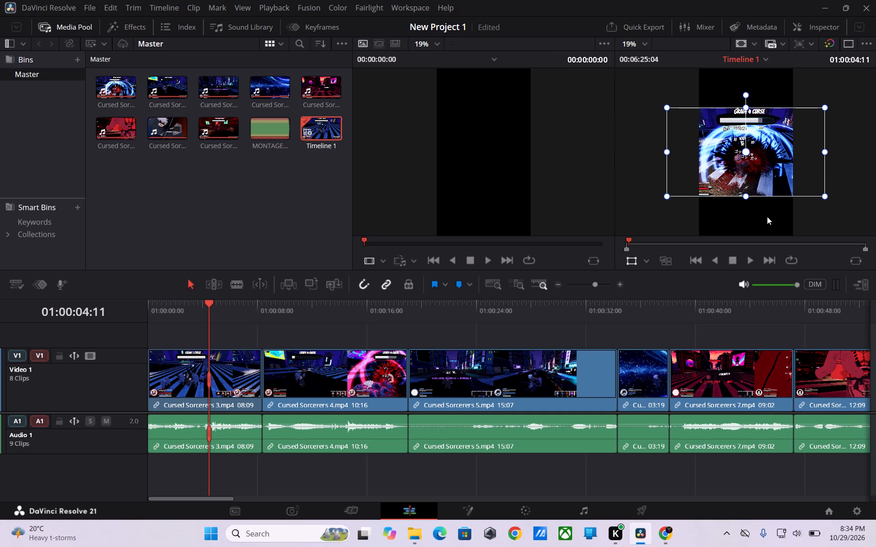
Advance to the start of Cursed Sorcerers 4 and scale it up to roughly match the enlarged framing of Cursed Sorcerers 3.
key(space)
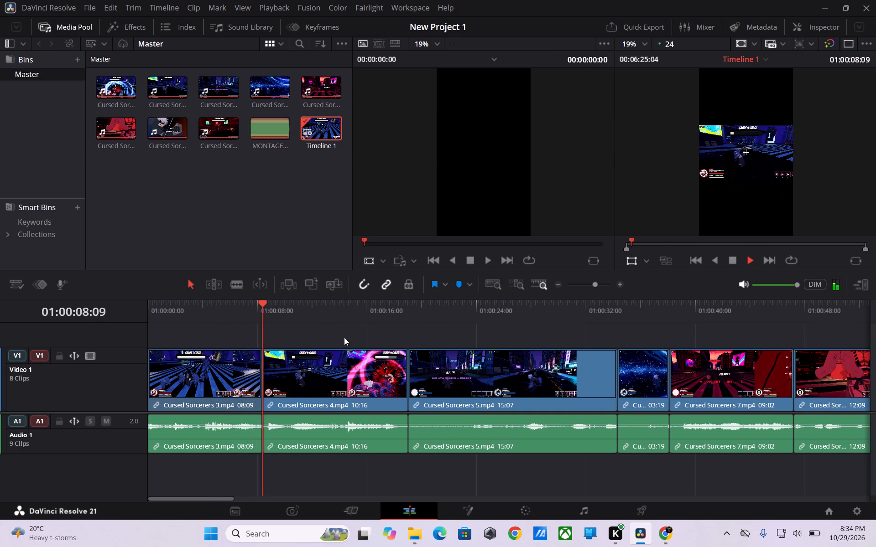
key(space)
drag(698, 127, 682, 120)
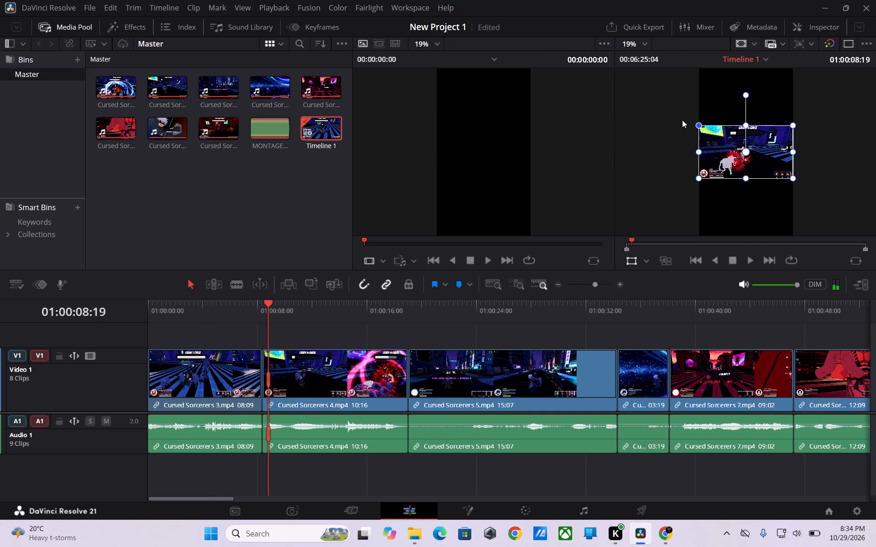
drag(682, 120, 653, 106)
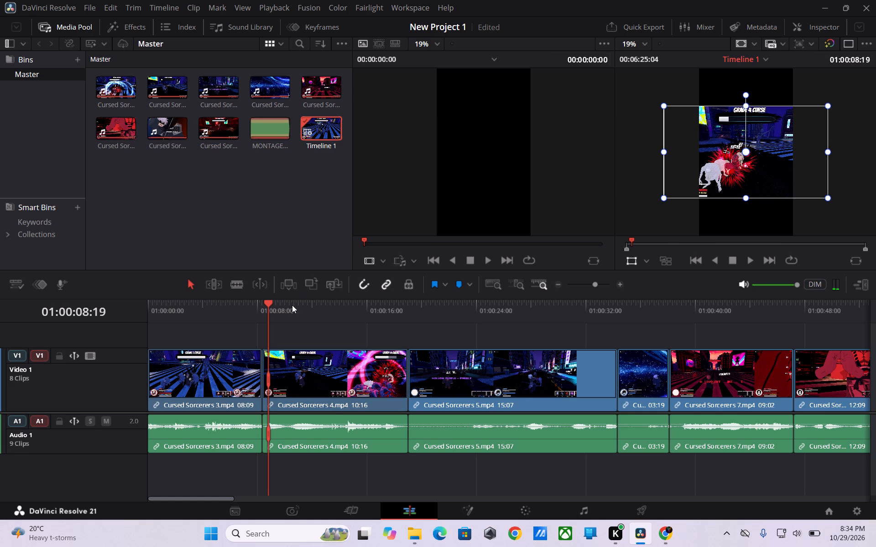
Move to the start of Cursed Sorcerers 5 and scale it up past the frame's sides, similar to the previous two clips.
drag(270, 320, 273, 323)
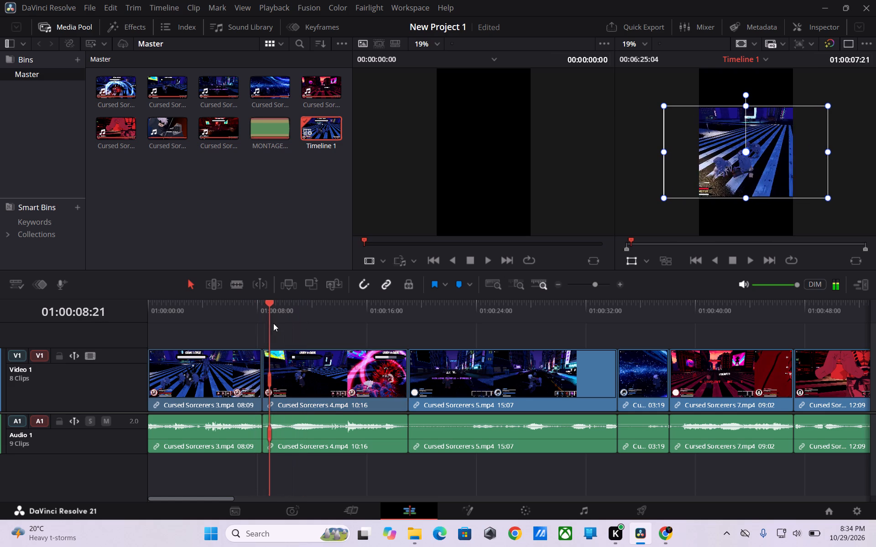
drag(273, 323, 304, 317)
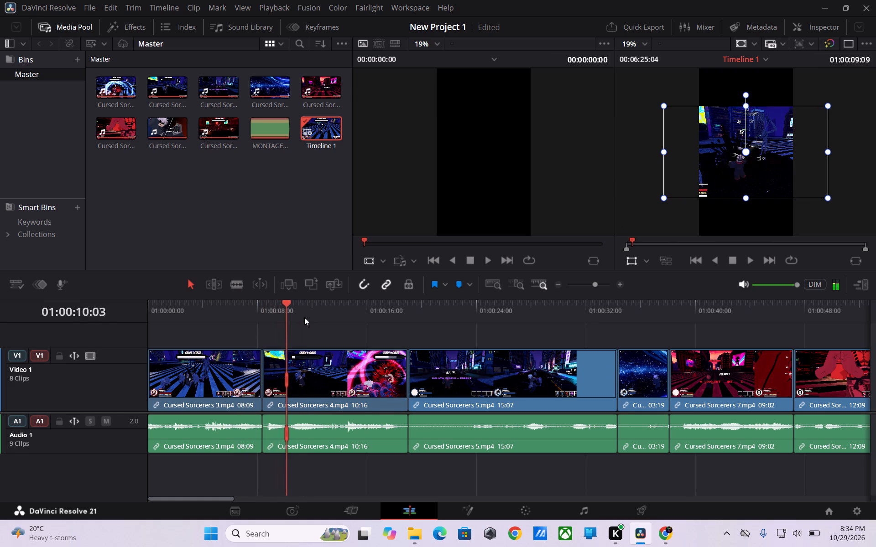
drag(304, 317, 444, 316)
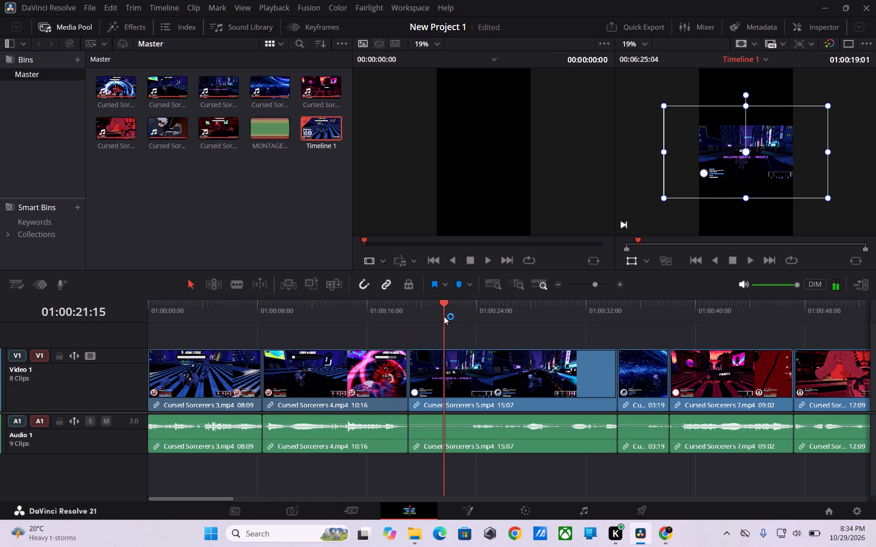
drag(444, 316, 399, 314)
key(space)
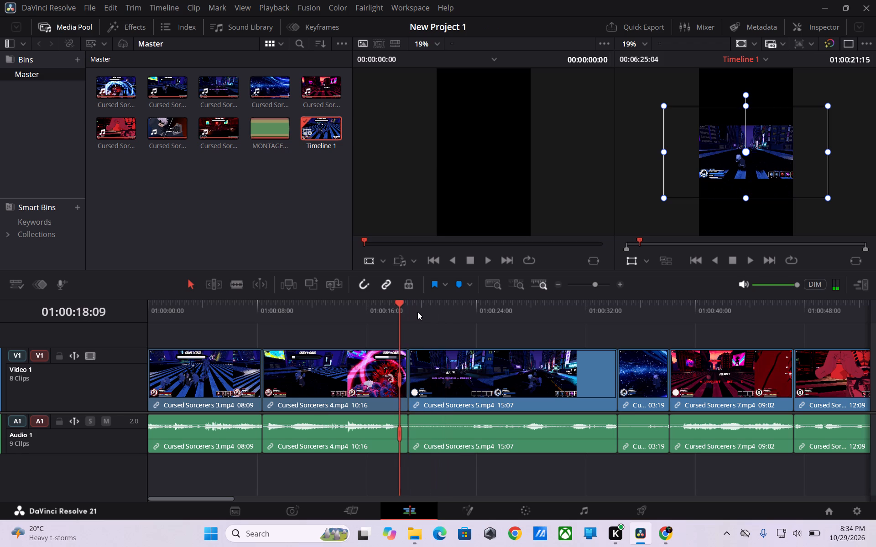
key(space)
click(747, 264)
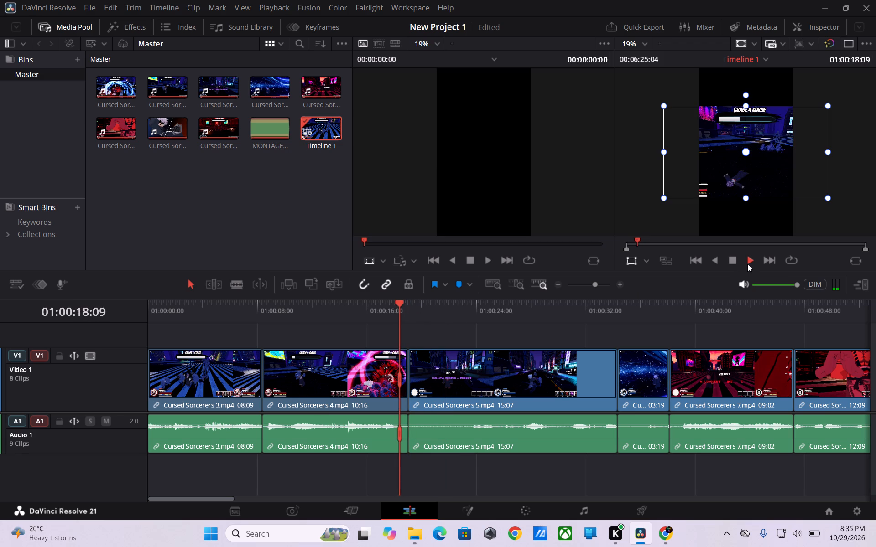
key(space)
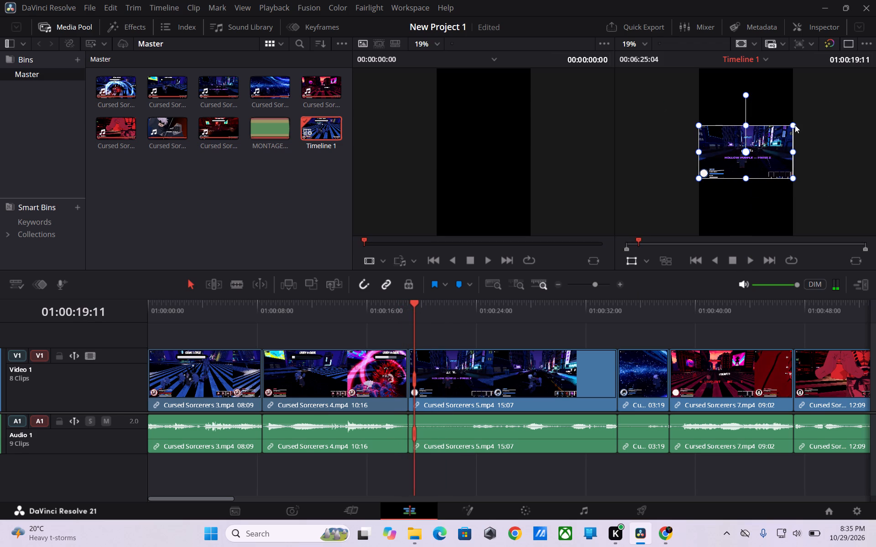
drag(794, 124, 834, 103)
click(843, 141)
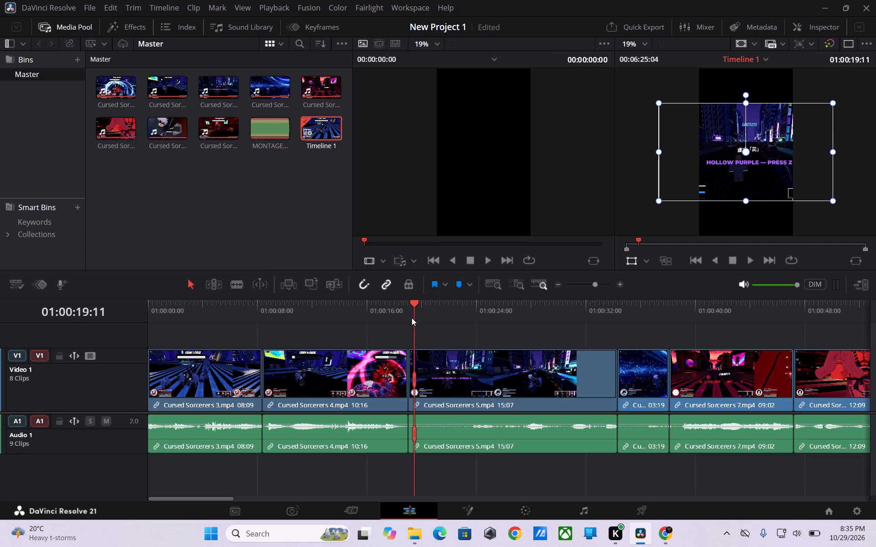
click(358, 337)
Play the timeline from near the end of Cursed Sorcerers 3 into Cursed Sorcerers 4 to check the enlarged framing.
drag(413, 307, 241, 317)
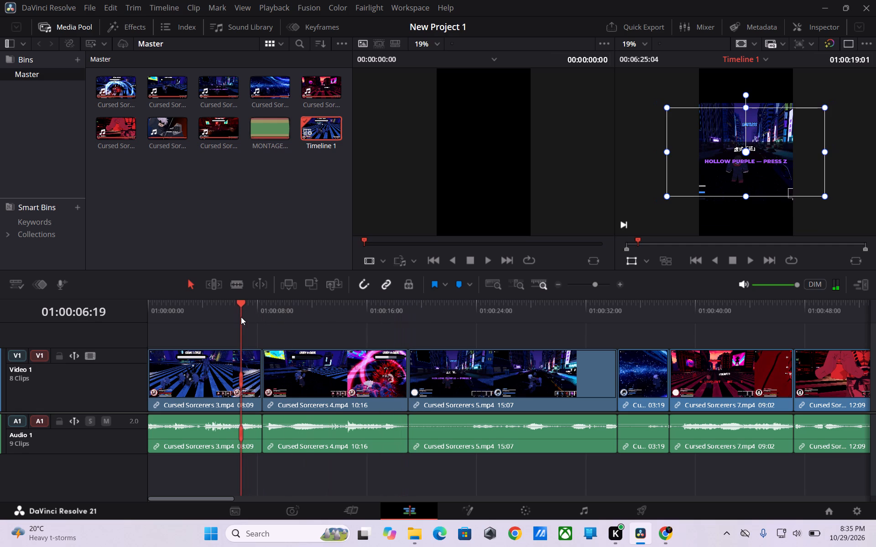
key(space)
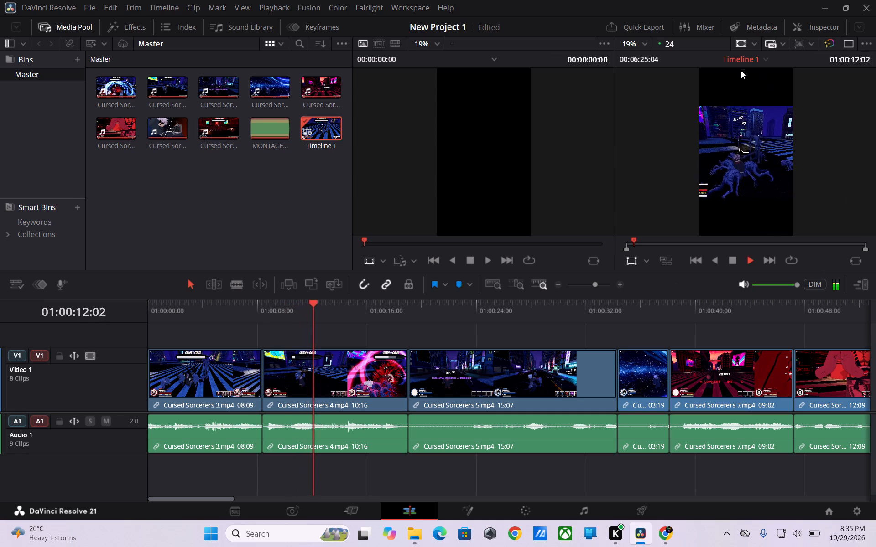
Match the timeline frame to Cursed Sorcerers 4 in the source viewer, play the source clip, and match back to the timeline.
click(857, 264)
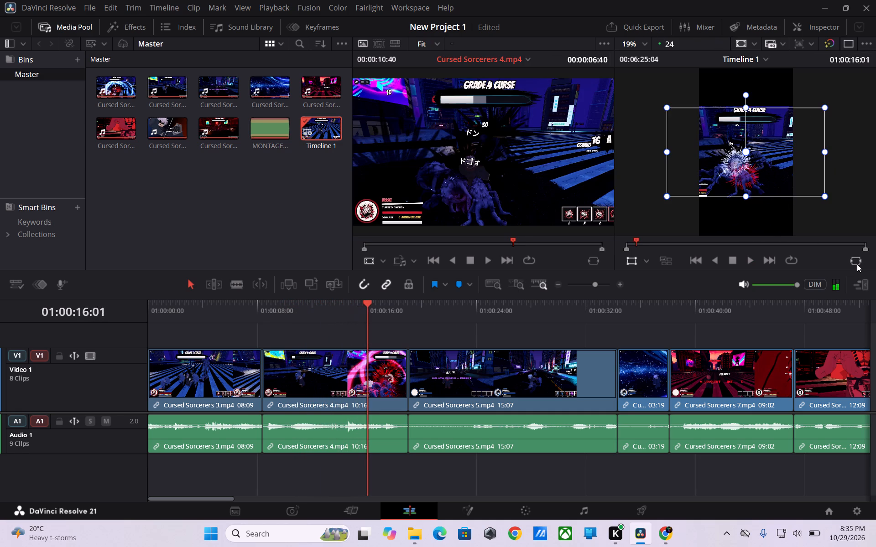
key(space)
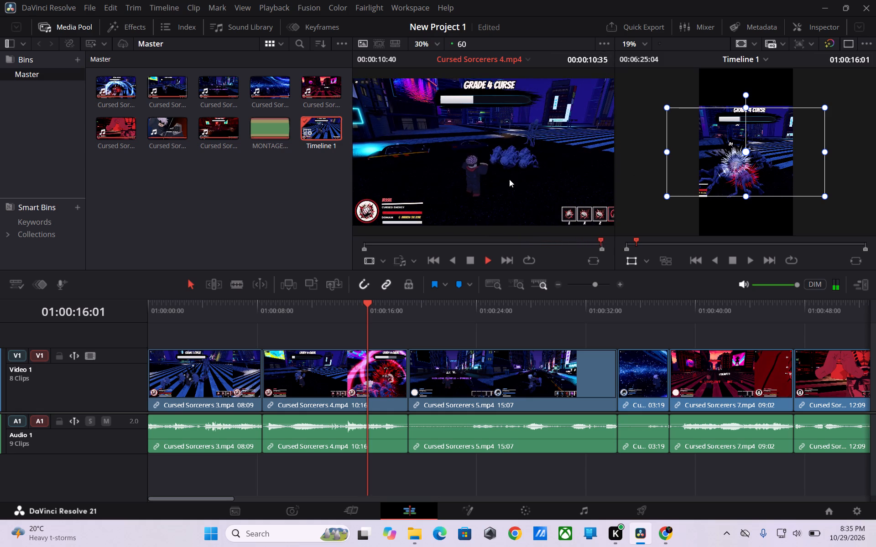
key(space)
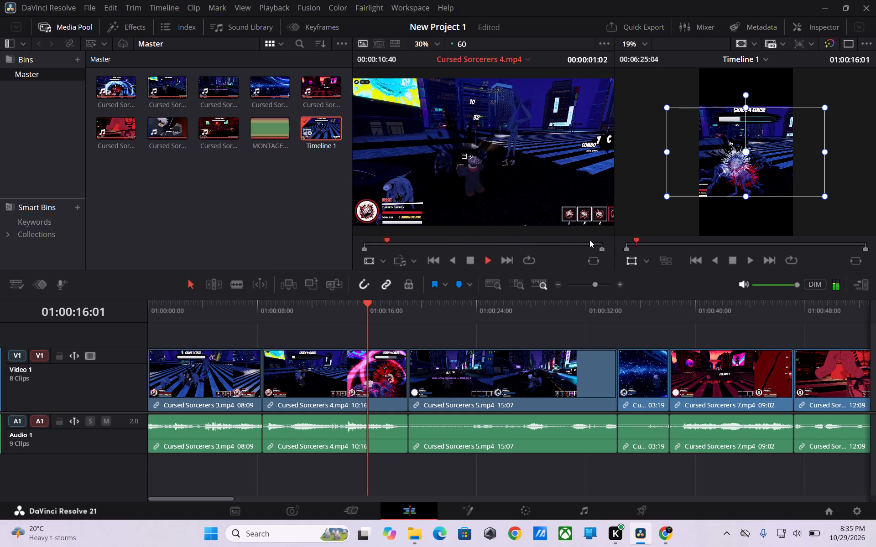
click(598, 260)
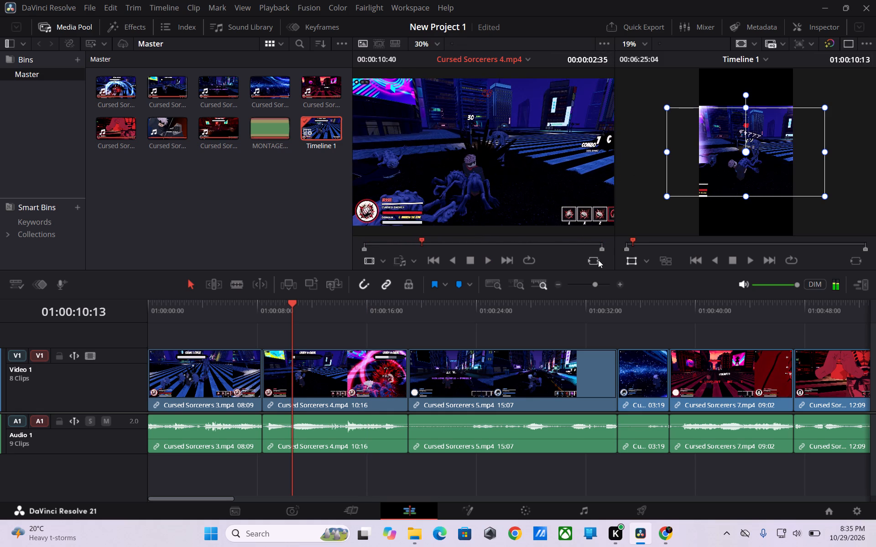
click(598, 260)
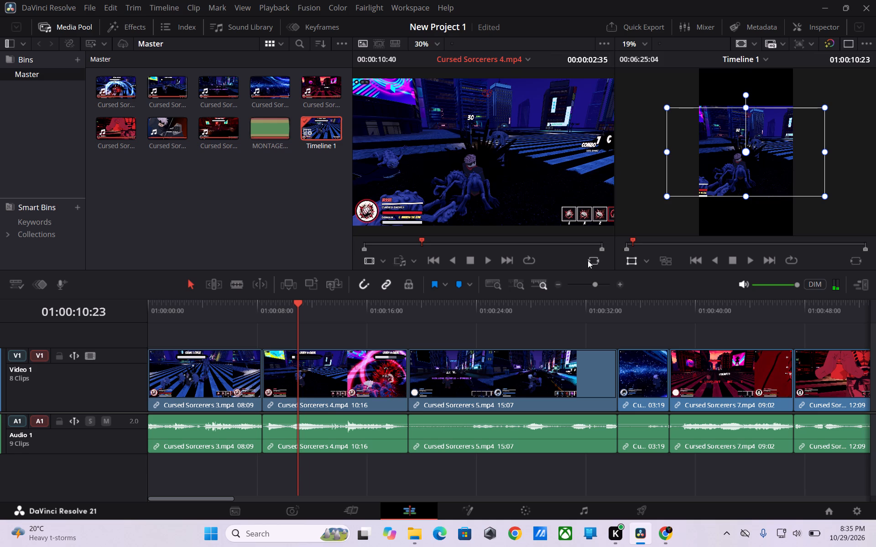
click(588, 260)
double_click(588, 260)
Play Cursed Sorcerers 4 on the timeline from about its midpoint to review its framing.
drag(294, 307, 339, 312)
key(space)
click(517, 194)
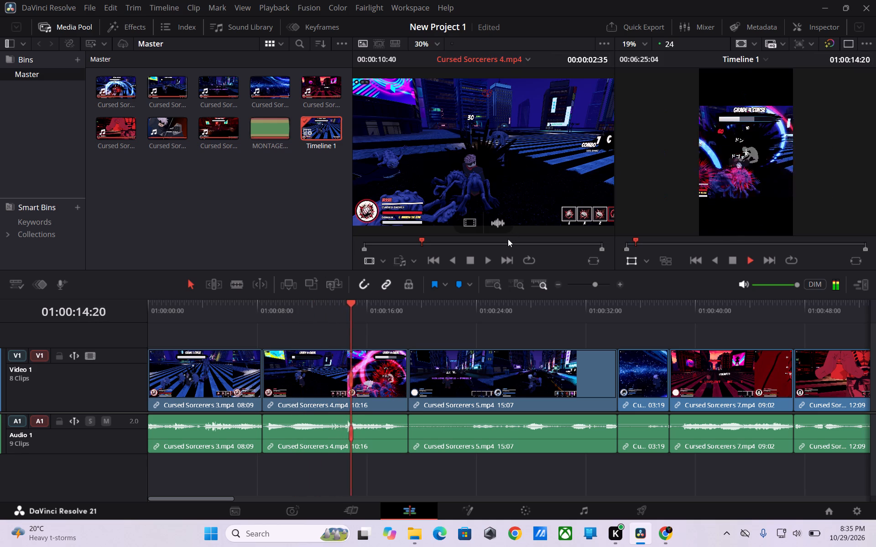
key(space)
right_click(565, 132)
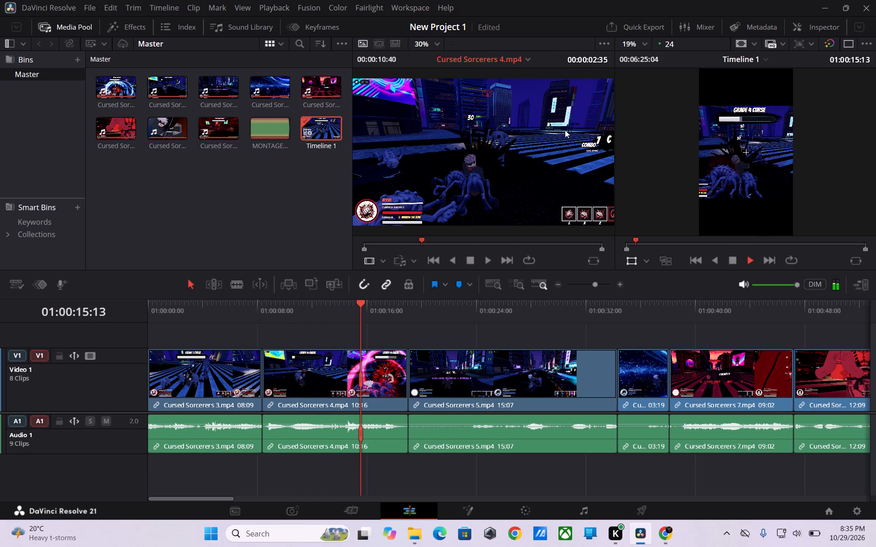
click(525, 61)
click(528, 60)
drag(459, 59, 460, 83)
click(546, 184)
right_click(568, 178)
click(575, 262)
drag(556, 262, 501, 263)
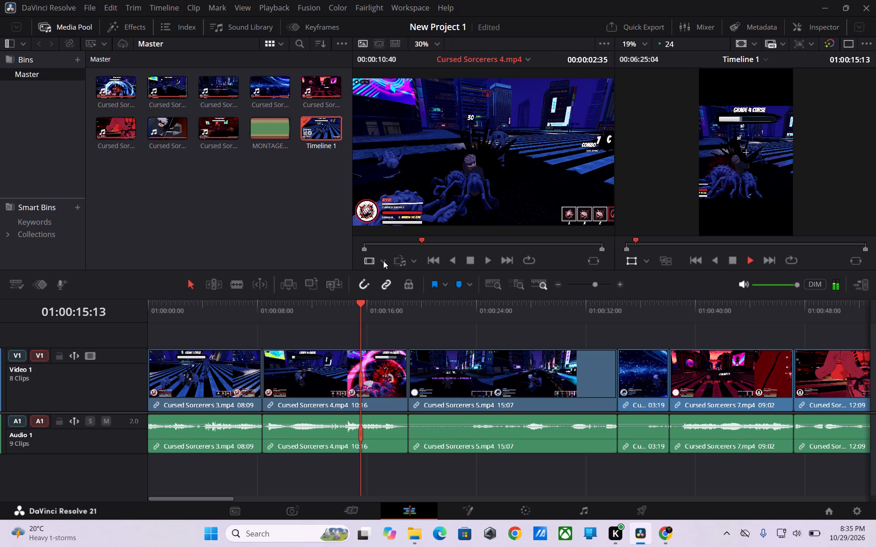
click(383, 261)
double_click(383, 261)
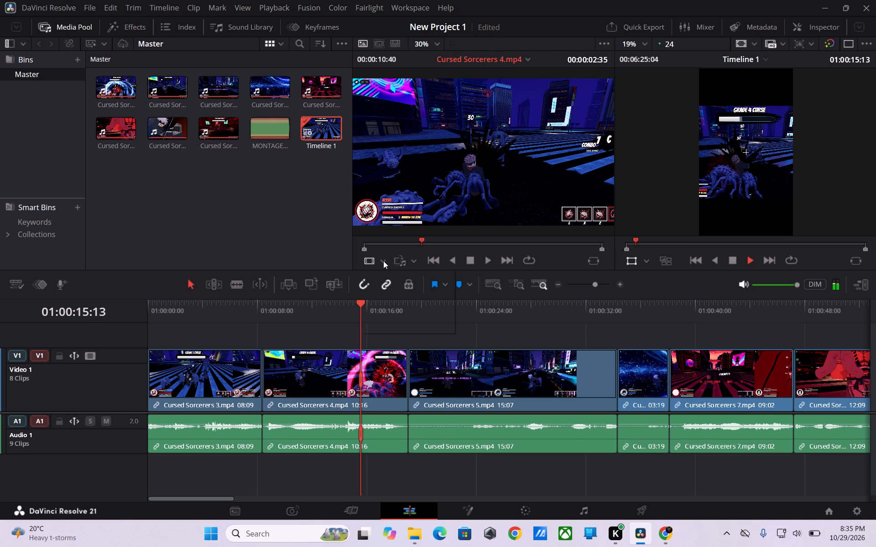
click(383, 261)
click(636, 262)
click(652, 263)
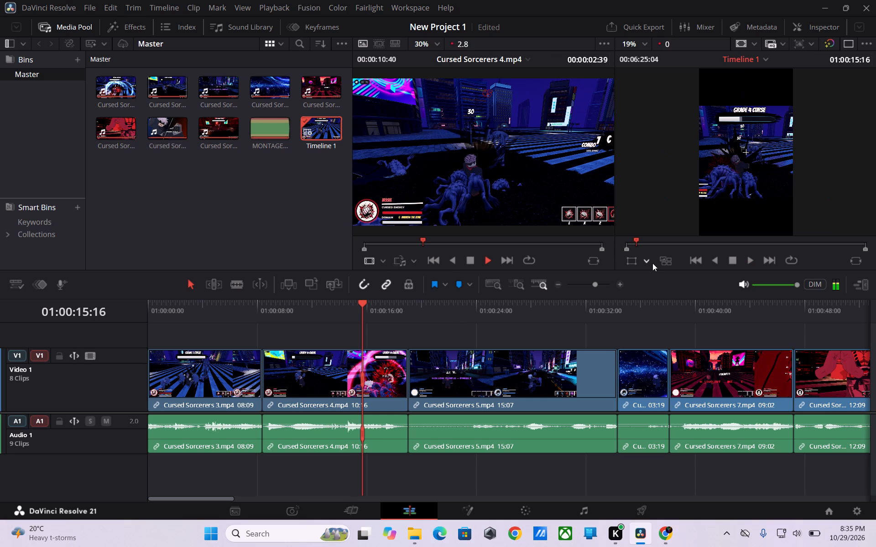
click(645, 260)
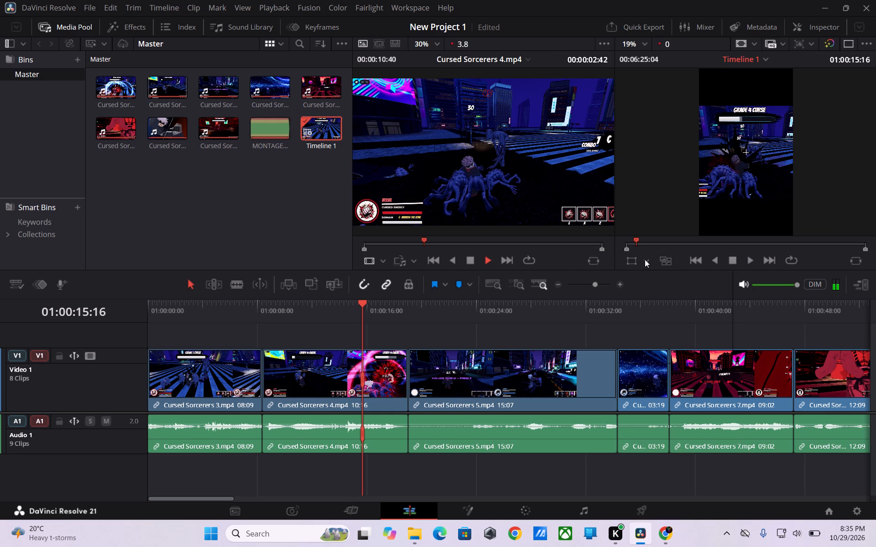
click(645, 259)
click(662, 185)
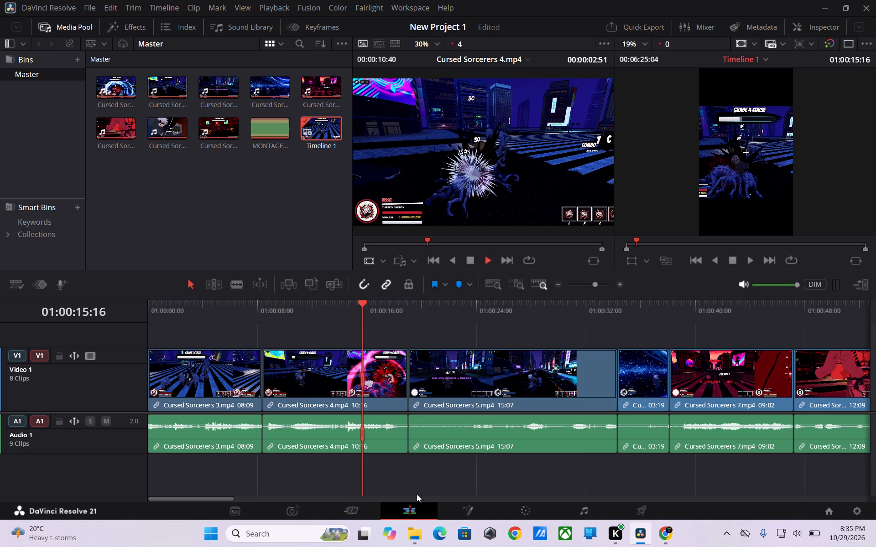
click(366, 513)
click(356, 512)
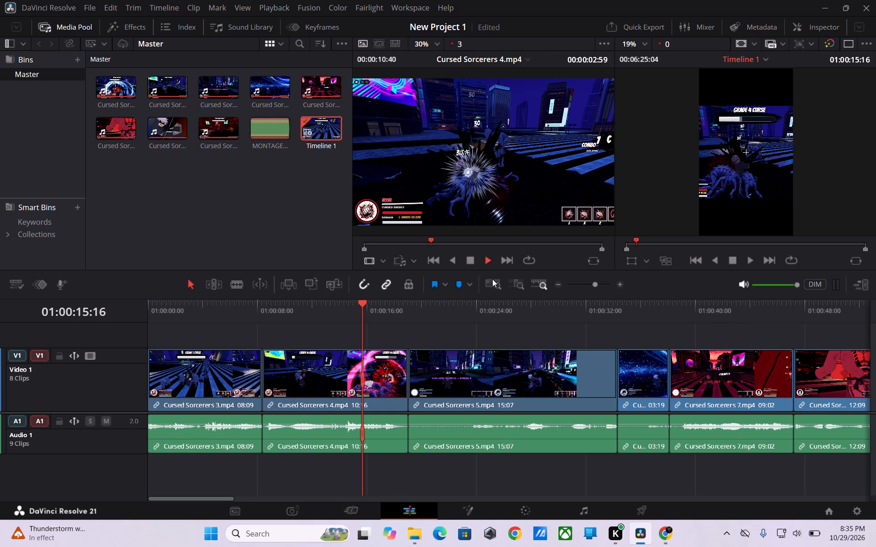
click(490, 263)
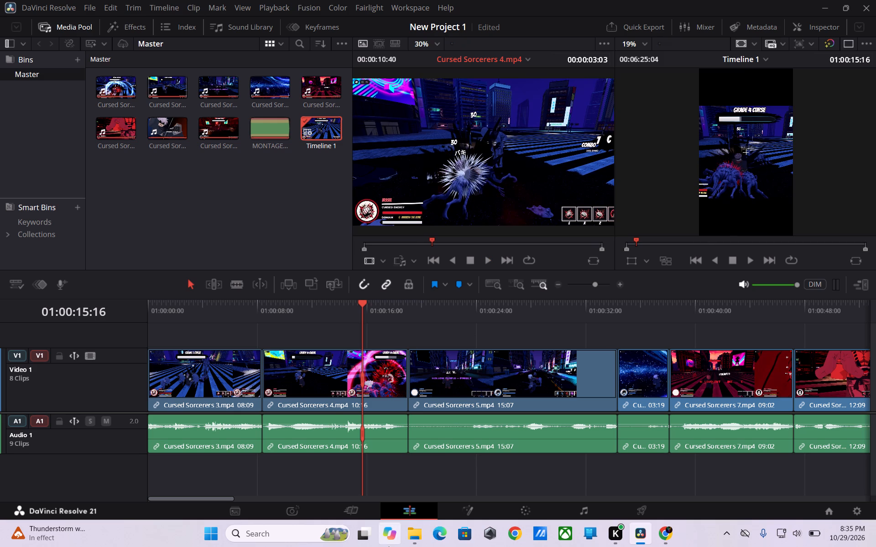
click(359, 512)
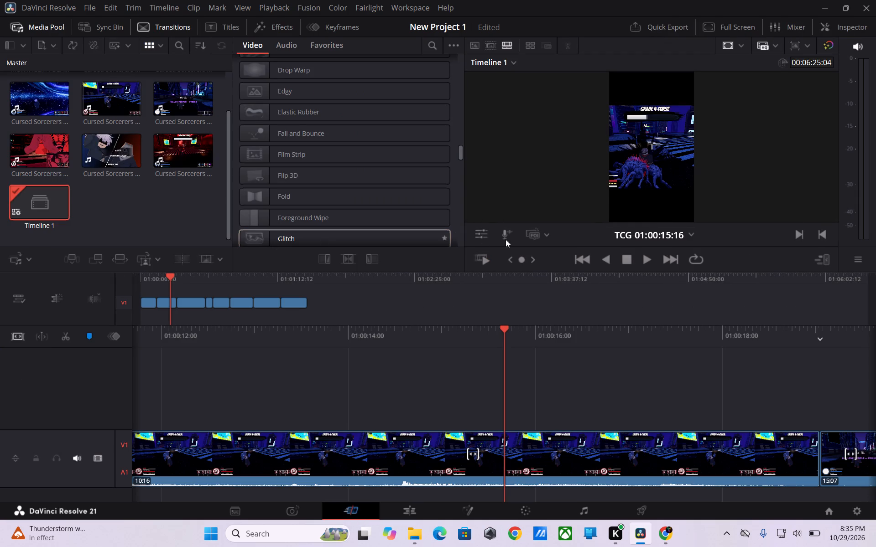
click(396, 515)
Play the timeline from Cursed Sorcerers 4 through Cursed Sorcerers 5 into the short clip that follows.
key(space)
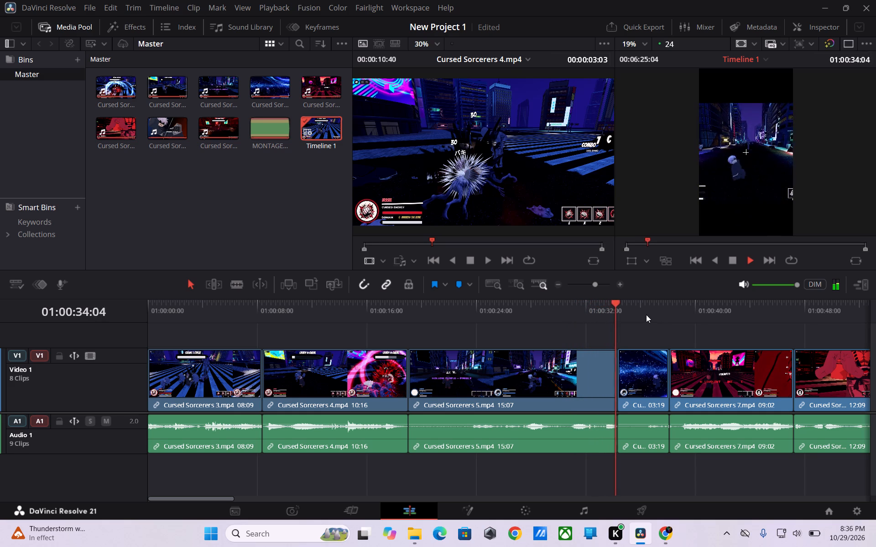
key(space)
Transform the short clip between Cursed Sorcerers 5 and 7, scaling it up past the frame's sides while keeping it centred.
click(746, 160)
right_click(741, 159)
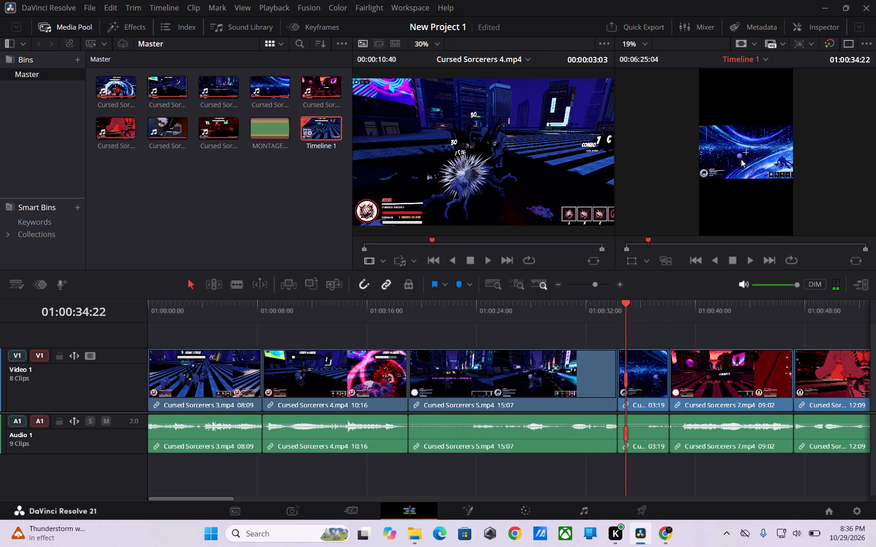
click(649, 261)
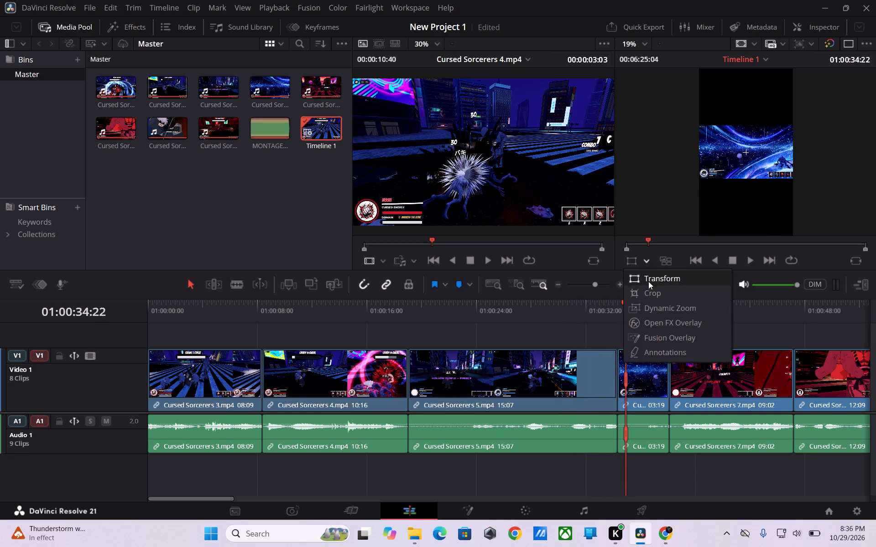
click(648, 281)
drag(696, 126, 644, 113)
click(727, 139)
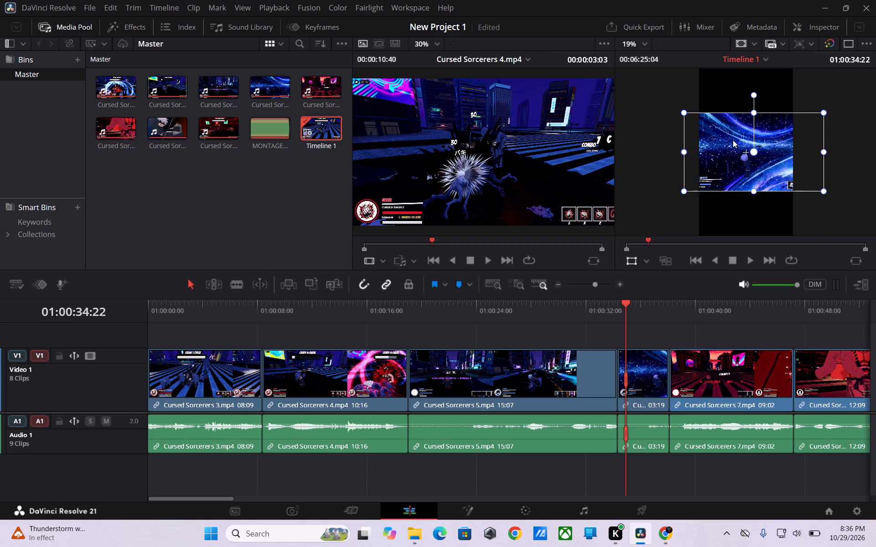
drag(675, 116, 660, 109)
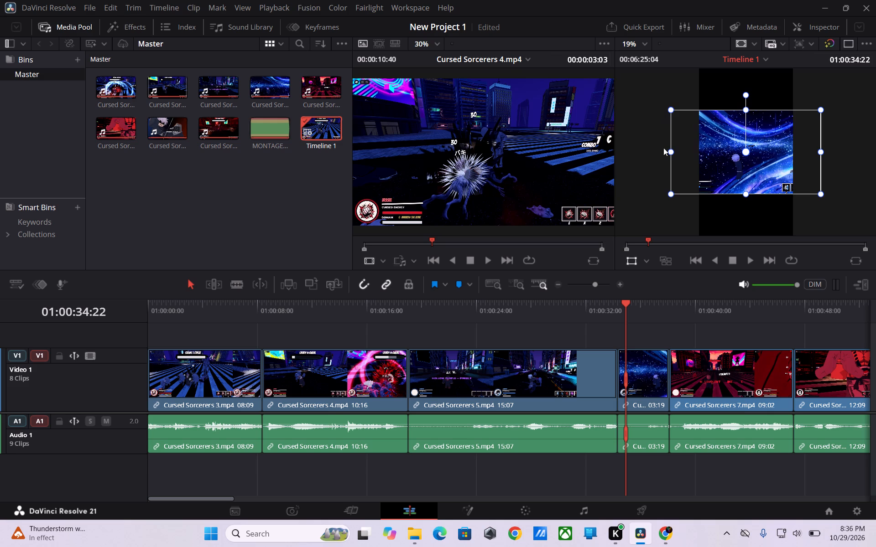
click(658, 155)
Play on to the start of Cursed Sorcerers 7 and scale that clip up past the frame's sides.
click(643, 320)
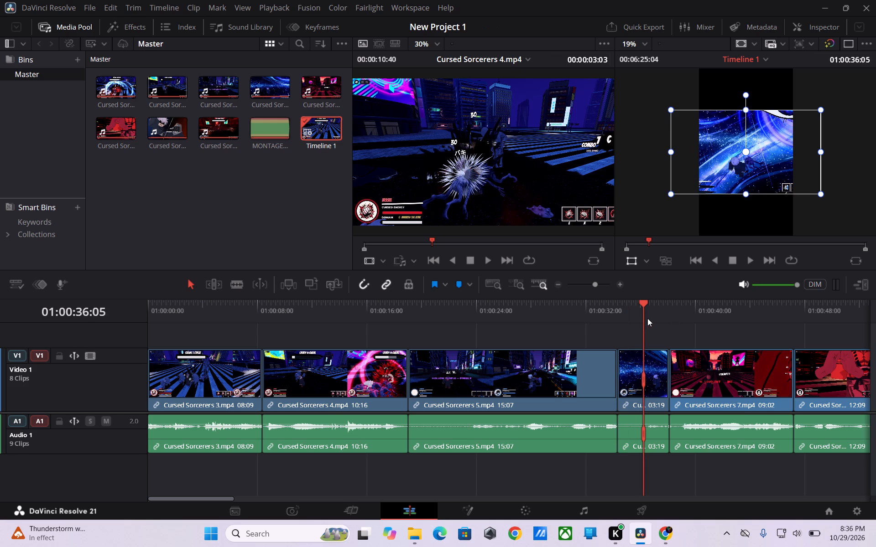
key(space)
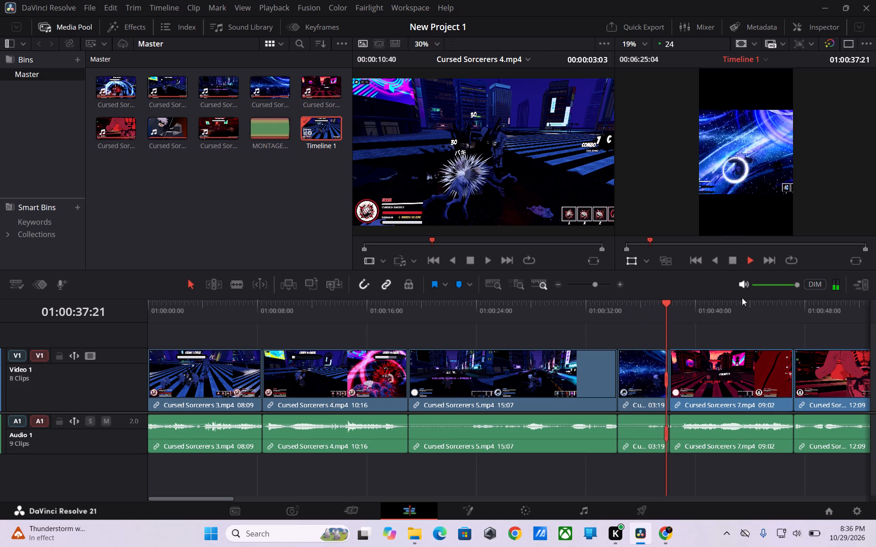
key(space)
click(729, 153)
drag(694, 125, 684, 118)
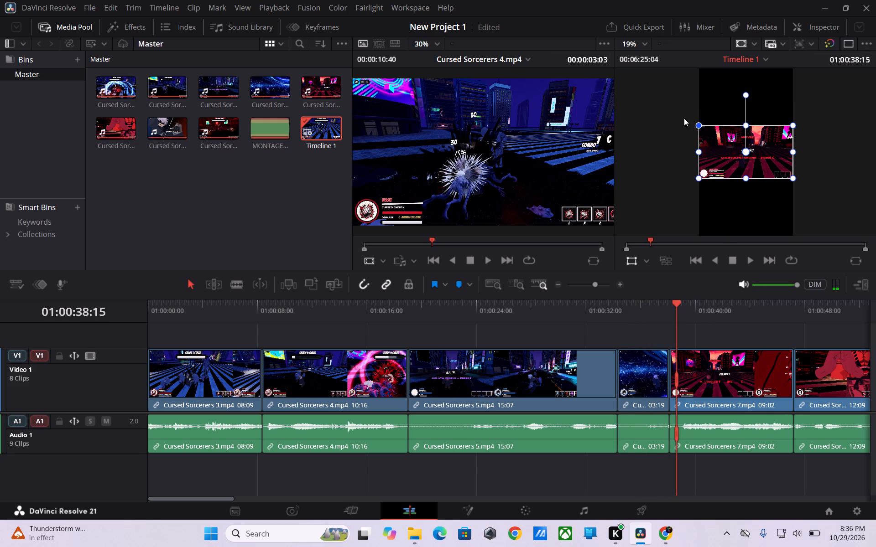
drag(684, 118, 653, 107)
drag(668, 111, 638, 106)
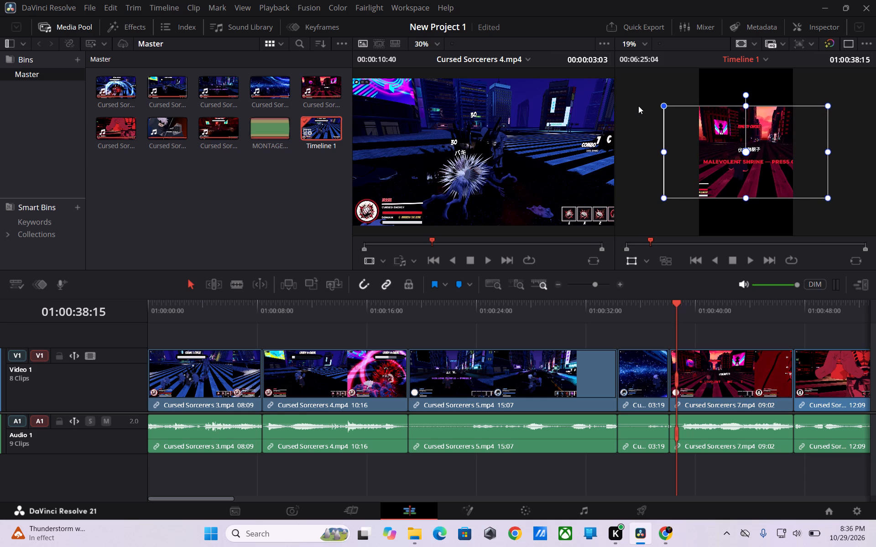
drag(638, 106, 643, 107)
click(638, 137)
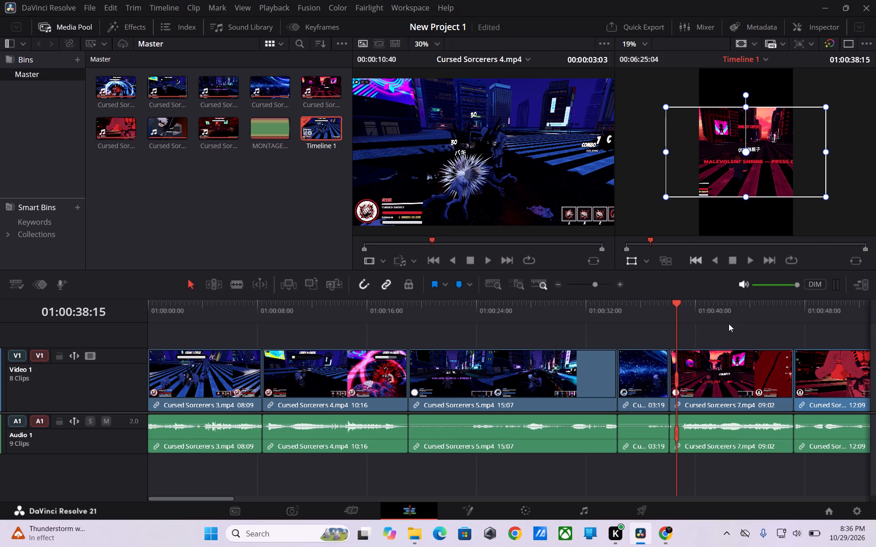
Play and skim through Cursed Sorcerers 7 into Cursed Sorcerers 8, and scale Cursed Sorcerers 8 up past the frame's sides.
key(space)
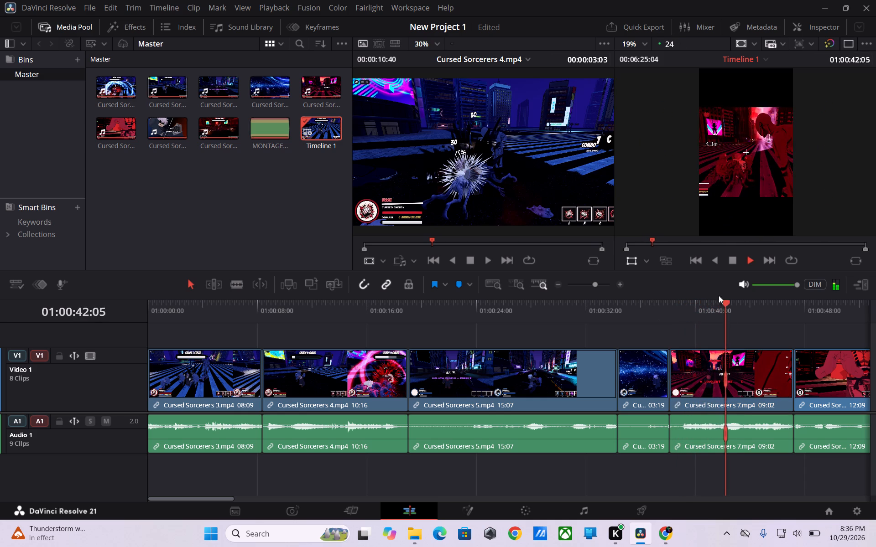
drag(737, 304, 784, 305)
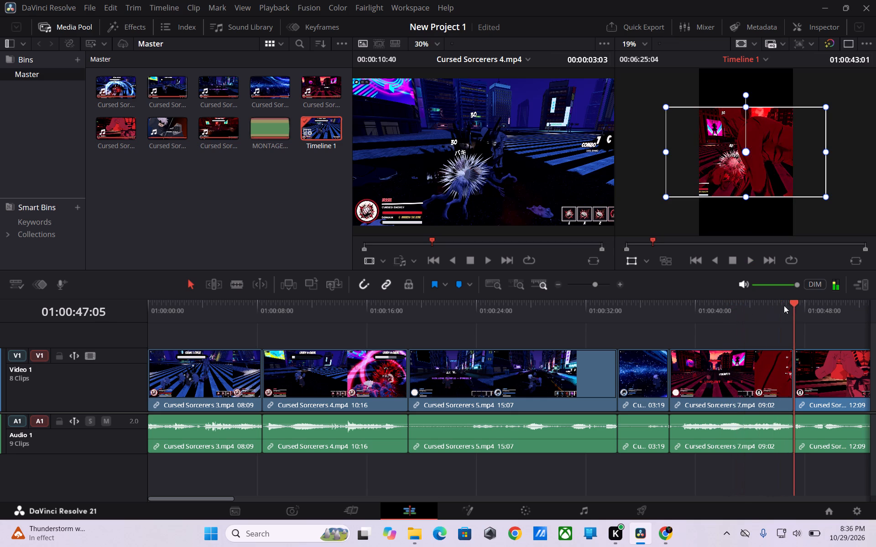
drag(784, 305, 786, 304)
key(space)
key(space)
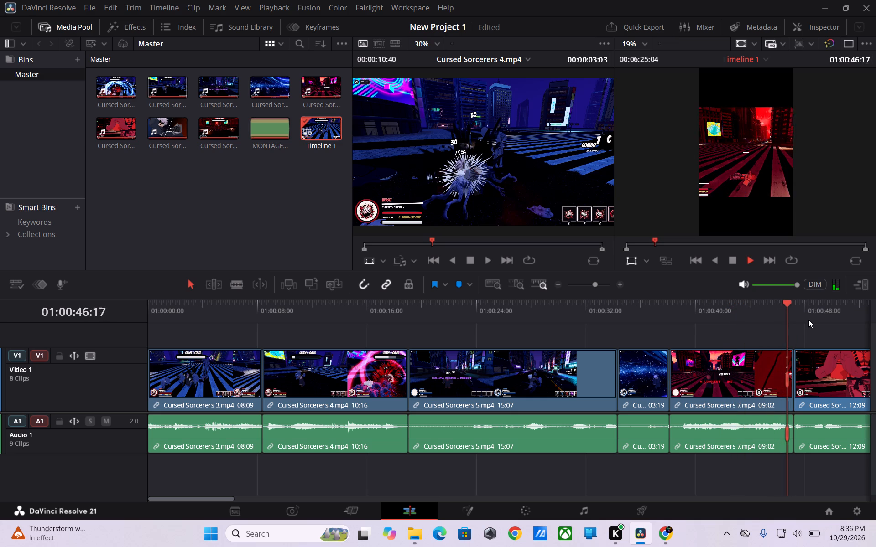
click(757, 159)
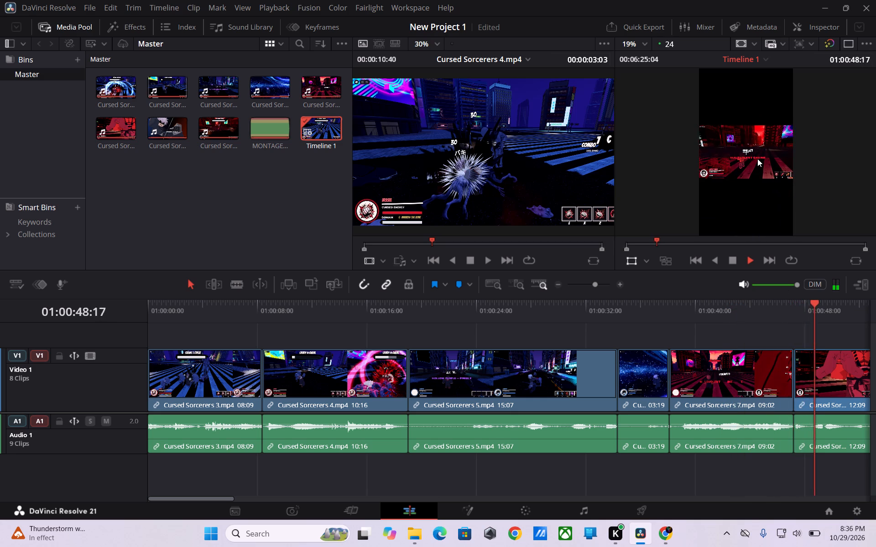
key(space)
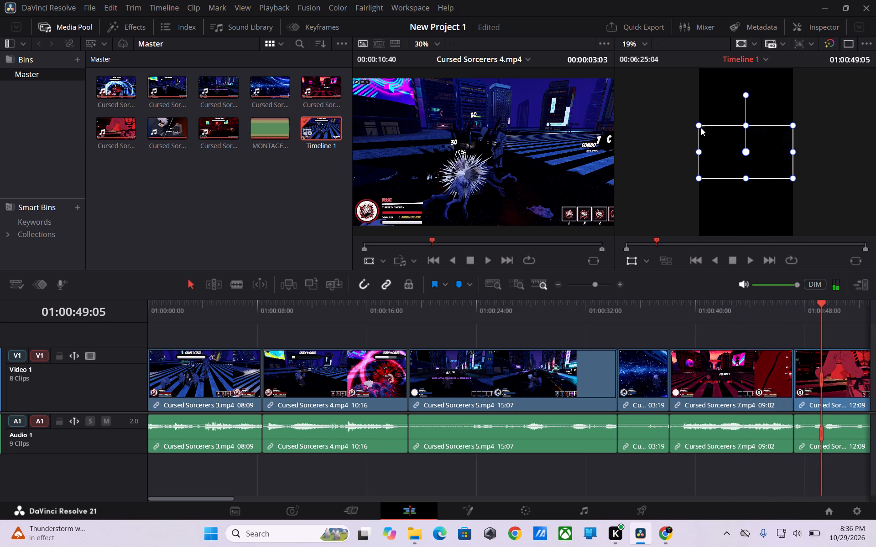
key(space)
key(space)
drag(696, 127, 643, 112)
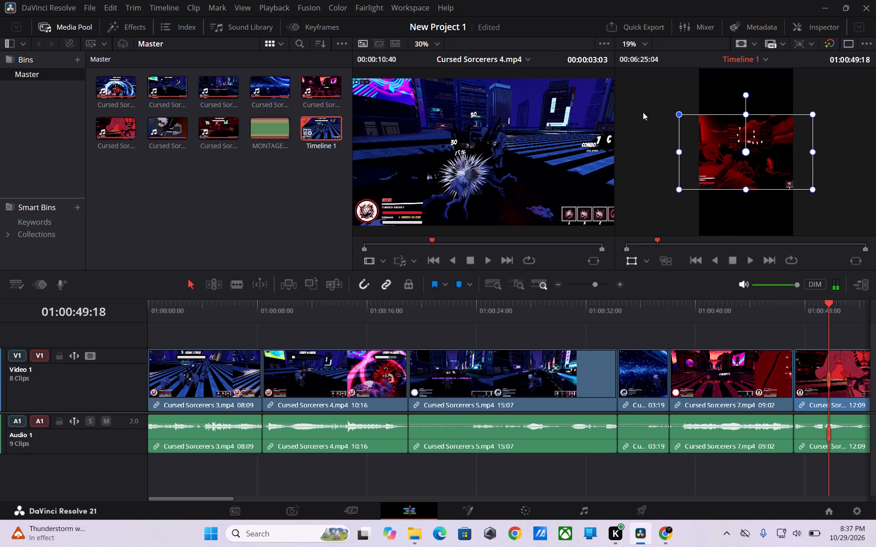
drag(643, 112, 617, 108)
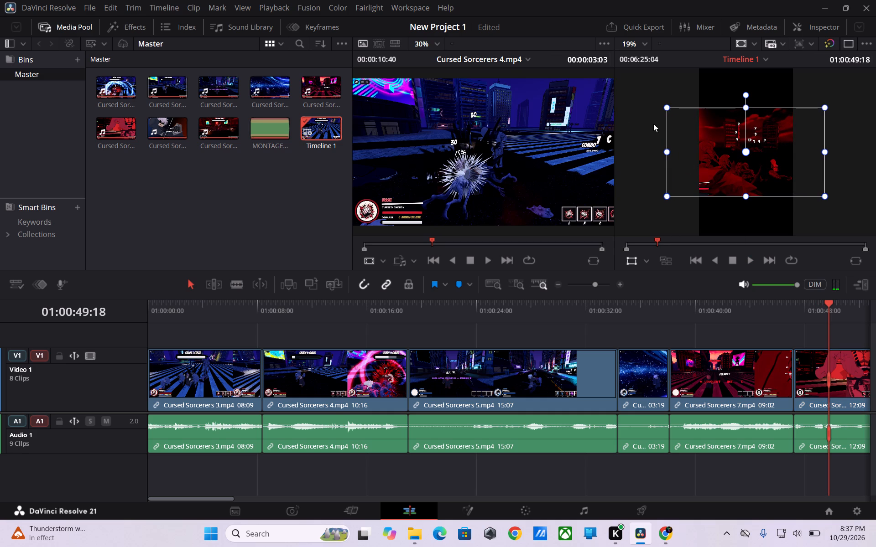
Play through Cursed Sorcerers 8 to the start of Cursed Sorcerers 9 and scale that clip up past the frame's sides.
key(space)
key(space)
key(space)
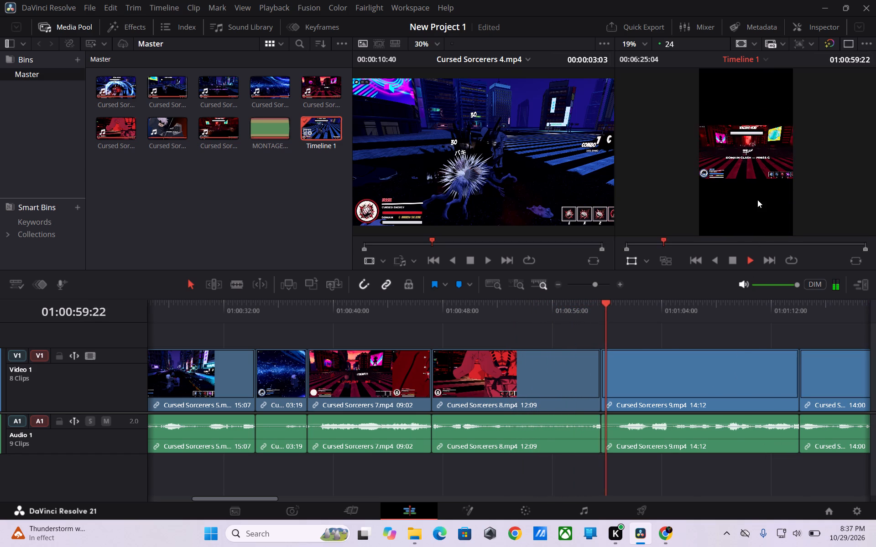
key(space)
drag(698, 123, 639, 103)
Play through Cursed Sorcerers 9 to the start of Cursed Sorcerers 10 and scale that clip up past the frame's sides.
key(space)
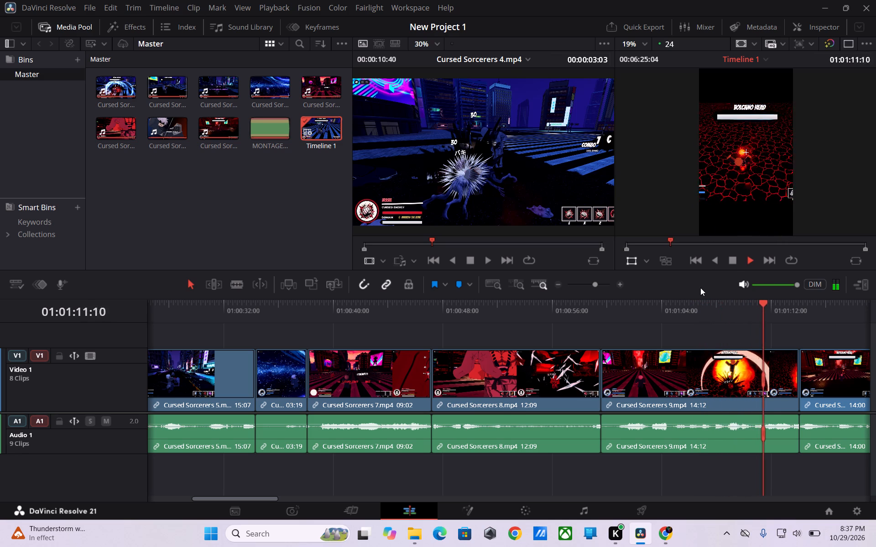
key(space)
key(space)
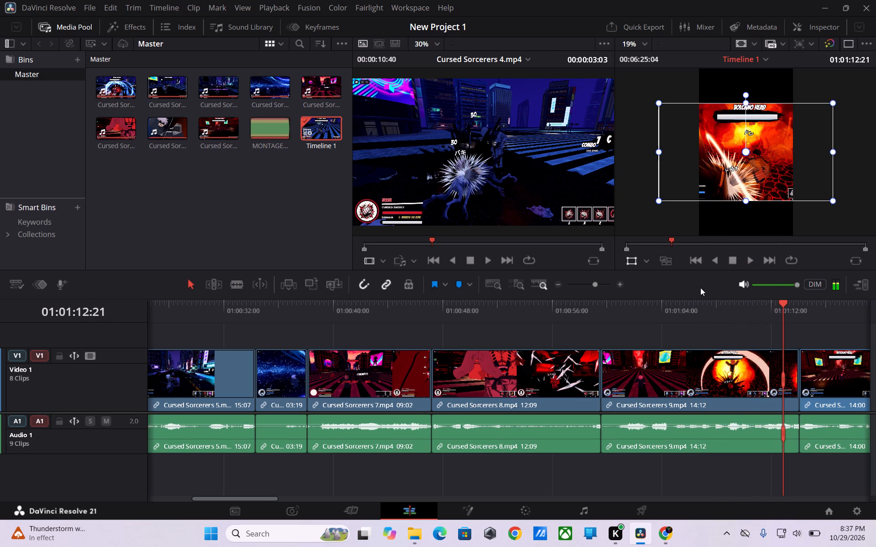
key(space)
key(space)
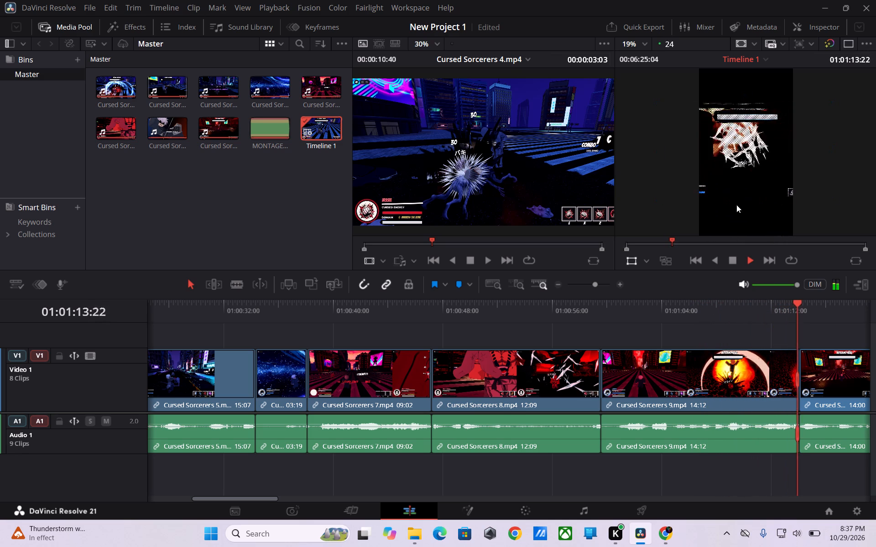
key(space)
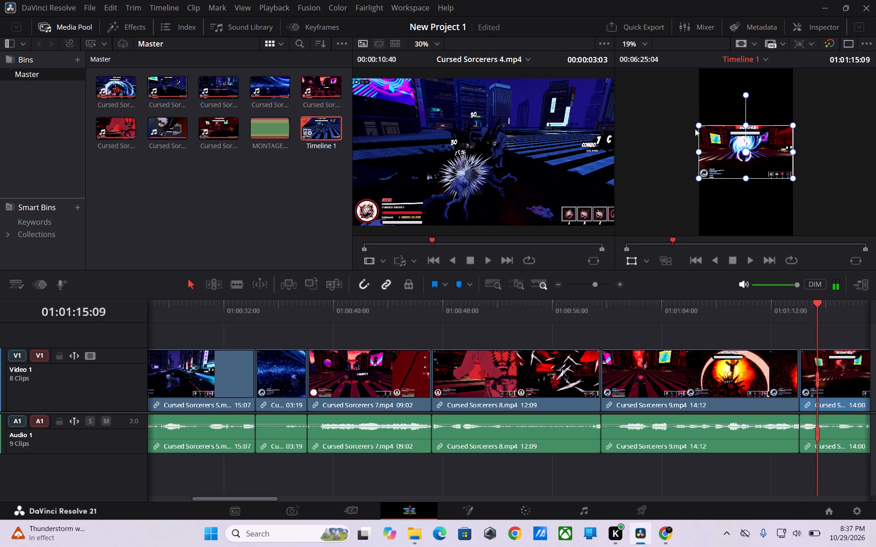
drag(699, 124, 636, 104)
Play Cursed Sorcerers 10 through its end into the start of the MONTAGEM PEGADORA audio.
key(space)
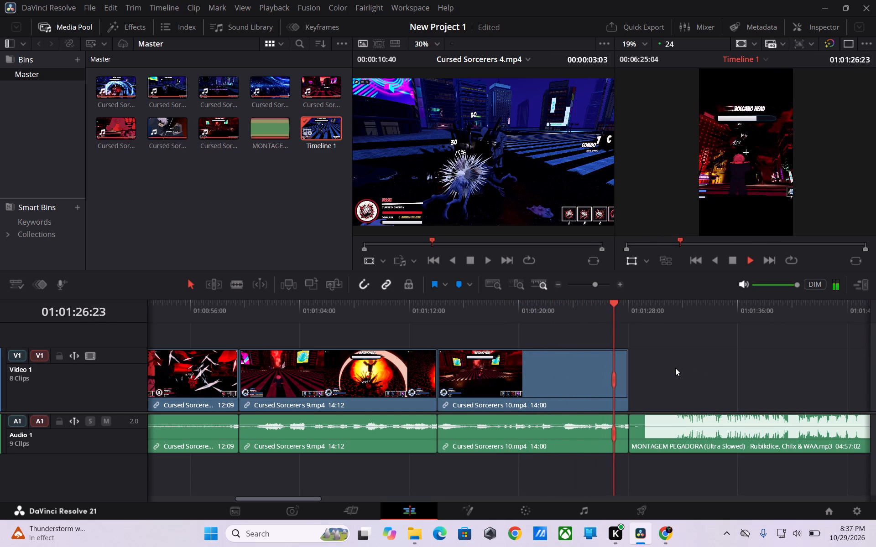
key(space)
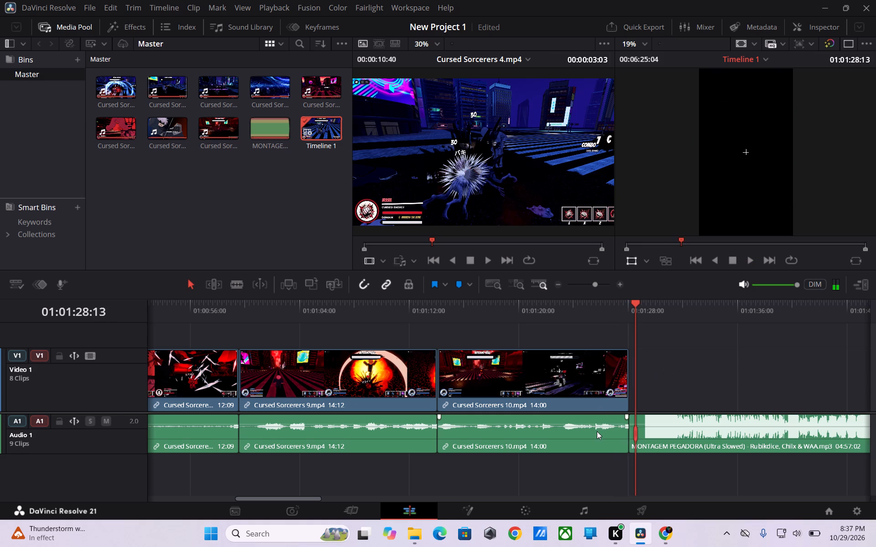
Switch off Conform Lock Enabled for the Cursed Sorcerers 10 clip and try to undo the change.
click(597, 434)
click(478, 442)
right_click(492, 440)
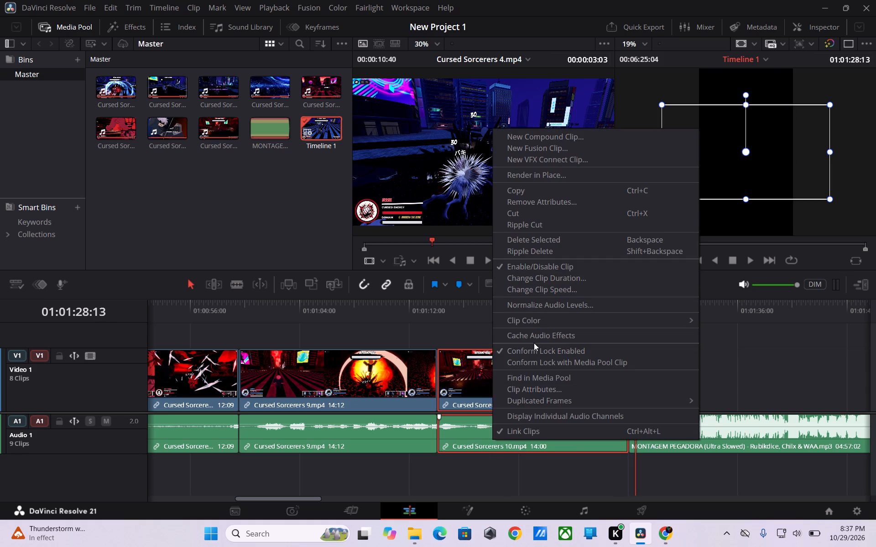
click(545, 353)
key(ctrl+z)
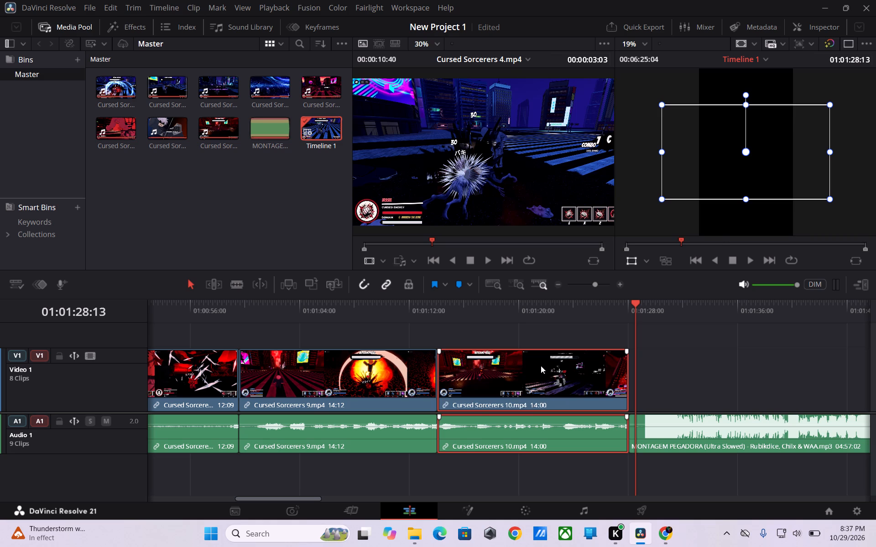
Unlink the Cursed Sorcerers 10 video from its audio and clear the selection.
right_click(514, 432)
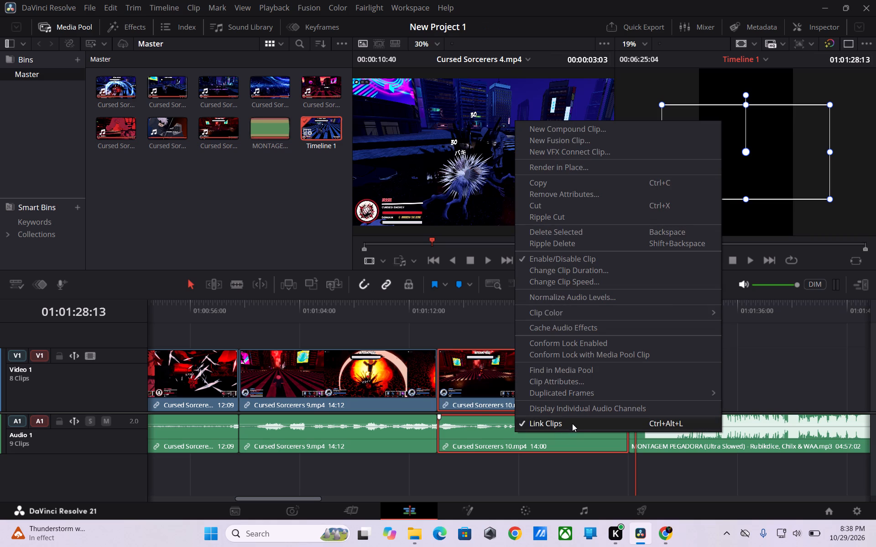
click(574, 425)
click(566, 467)
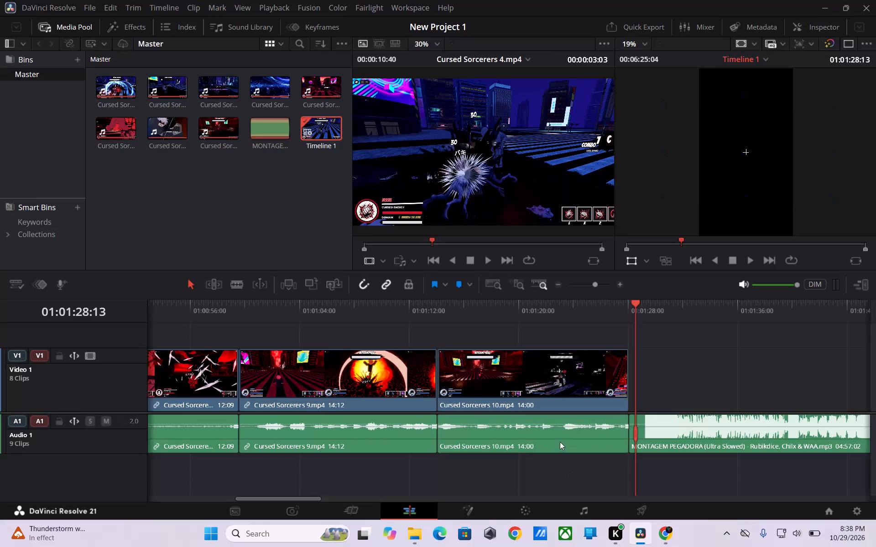
click(560, 442)
click(482, 471)
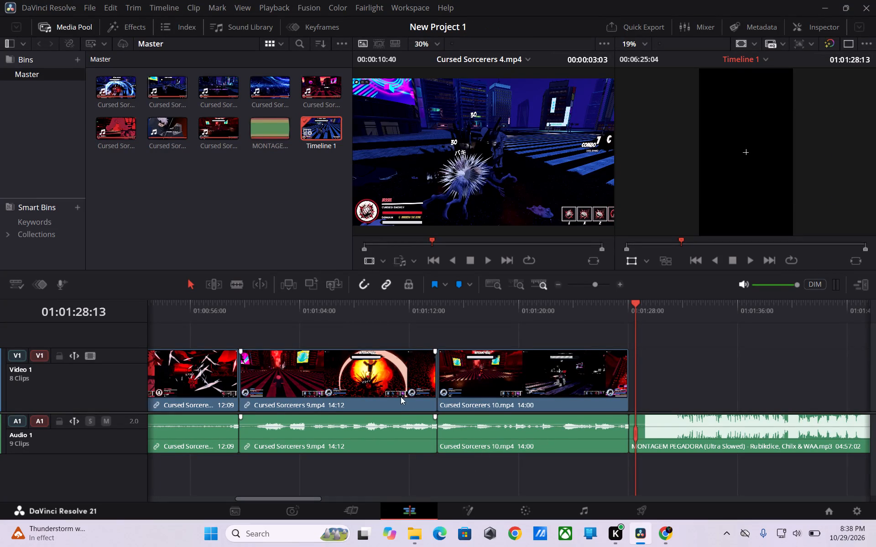
Unlink the video from the audio for all the Cursed Sorcerers clips in the timeline and clear the selection.
drag(588, 472, 0, 382)
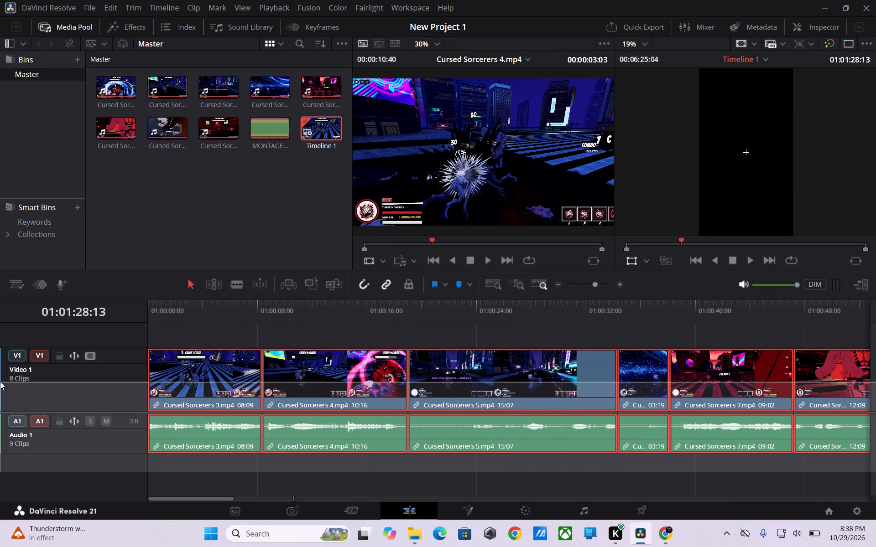
drag(0, 382, 34, 348)
right_click(291, 385)
click(340, 384)
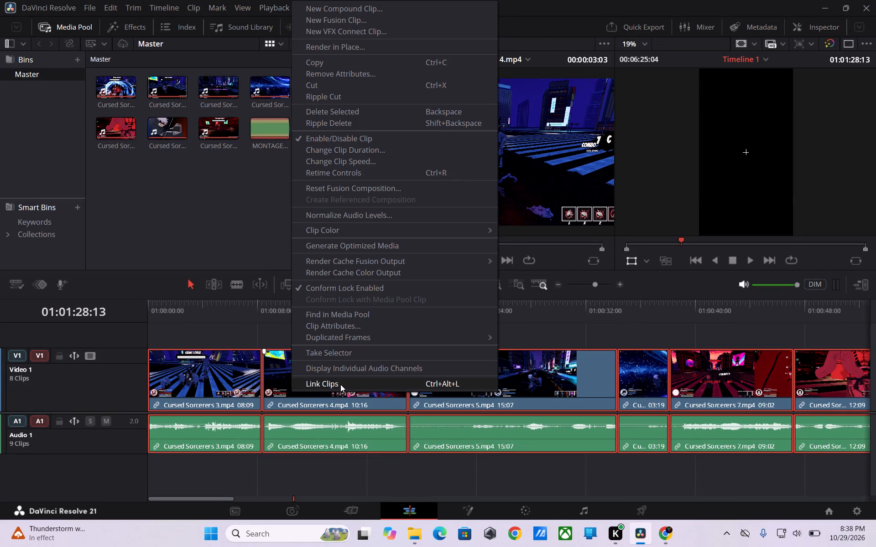
right_click(340, 384)
click(377, 387)
click(404, 468)
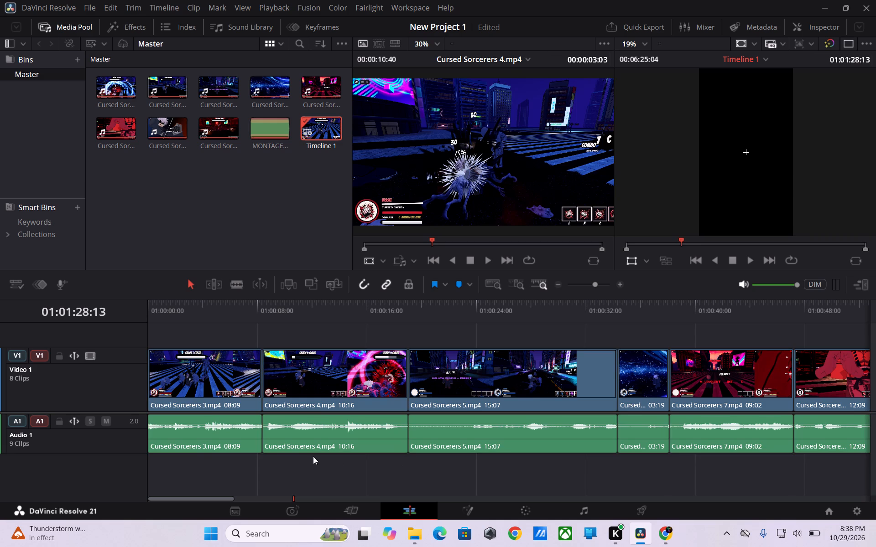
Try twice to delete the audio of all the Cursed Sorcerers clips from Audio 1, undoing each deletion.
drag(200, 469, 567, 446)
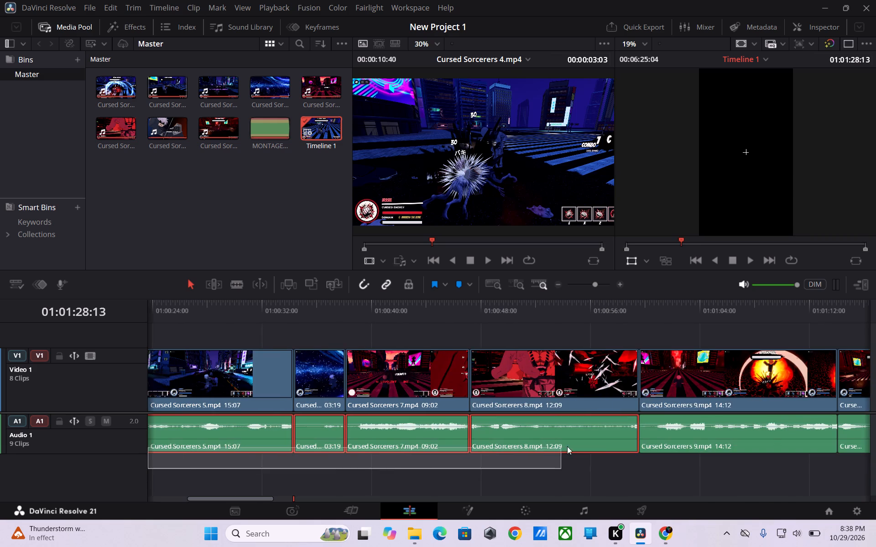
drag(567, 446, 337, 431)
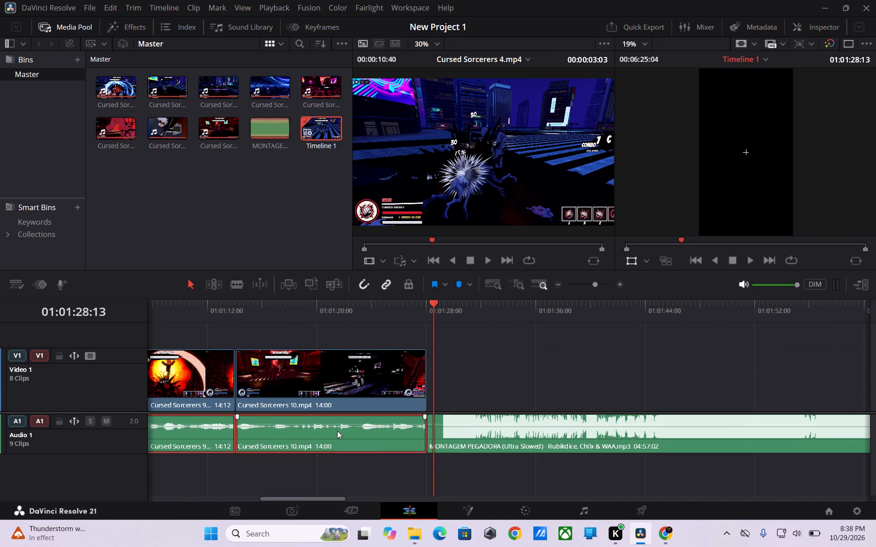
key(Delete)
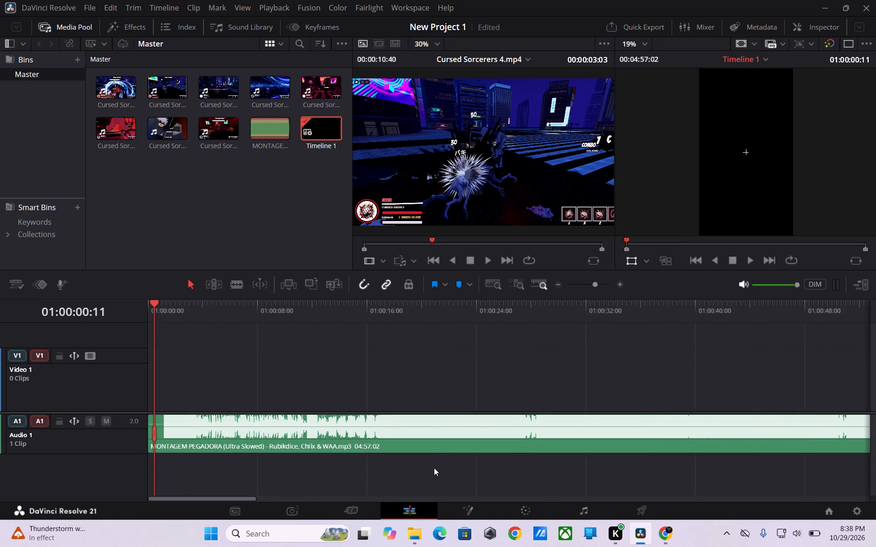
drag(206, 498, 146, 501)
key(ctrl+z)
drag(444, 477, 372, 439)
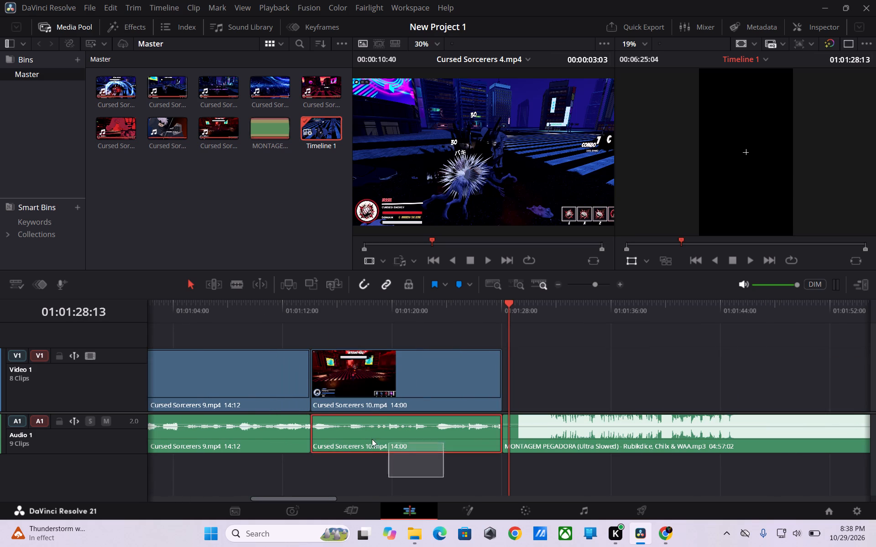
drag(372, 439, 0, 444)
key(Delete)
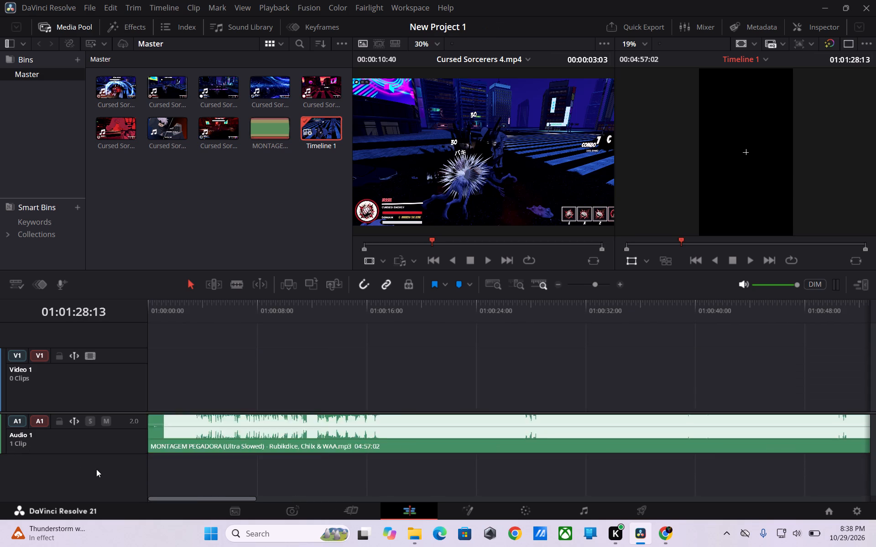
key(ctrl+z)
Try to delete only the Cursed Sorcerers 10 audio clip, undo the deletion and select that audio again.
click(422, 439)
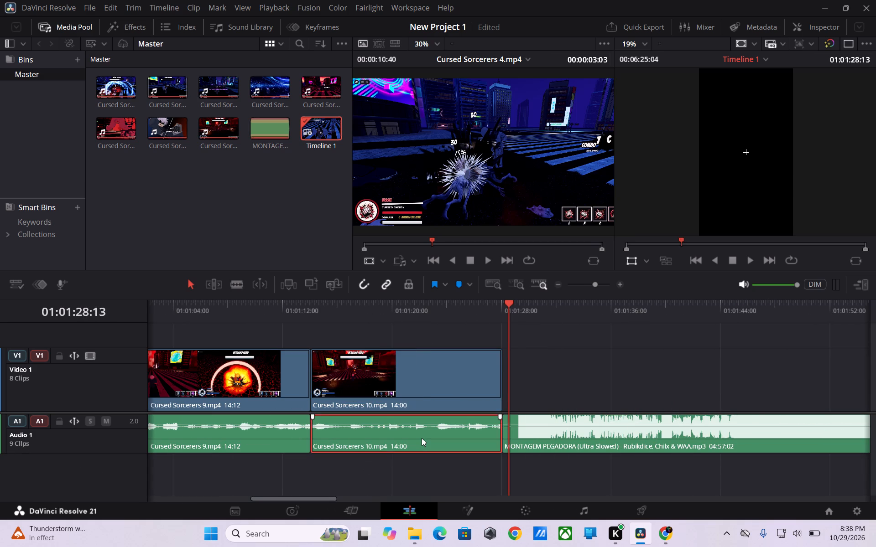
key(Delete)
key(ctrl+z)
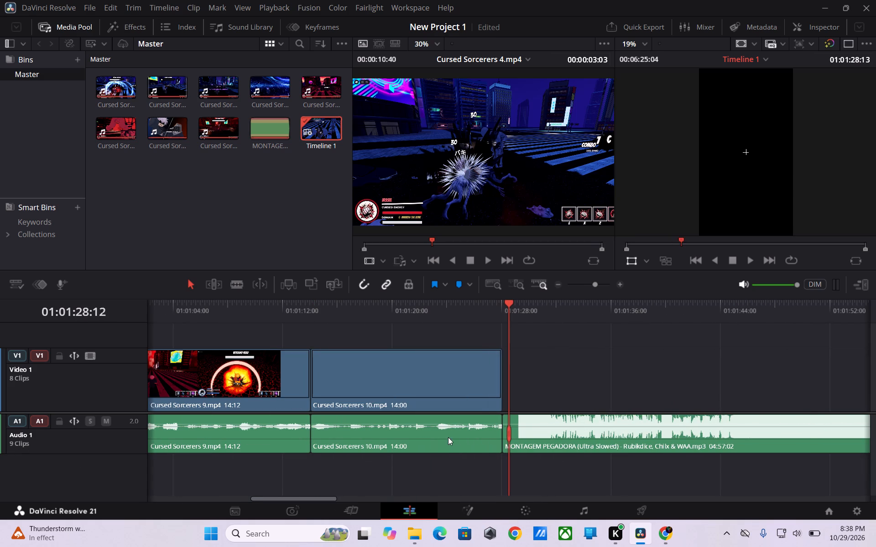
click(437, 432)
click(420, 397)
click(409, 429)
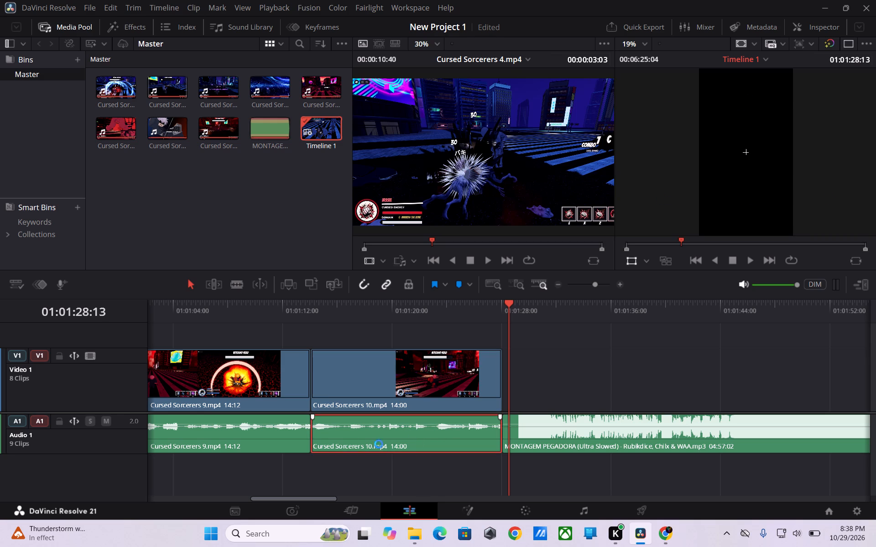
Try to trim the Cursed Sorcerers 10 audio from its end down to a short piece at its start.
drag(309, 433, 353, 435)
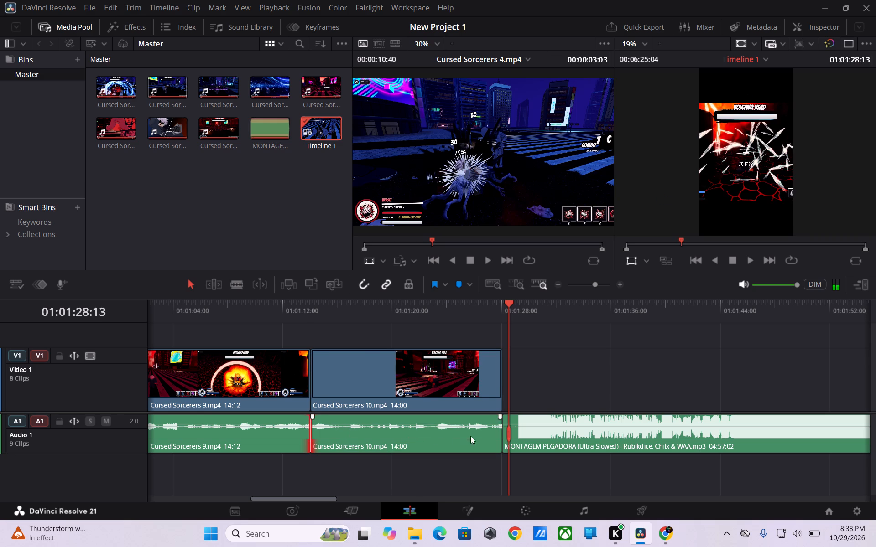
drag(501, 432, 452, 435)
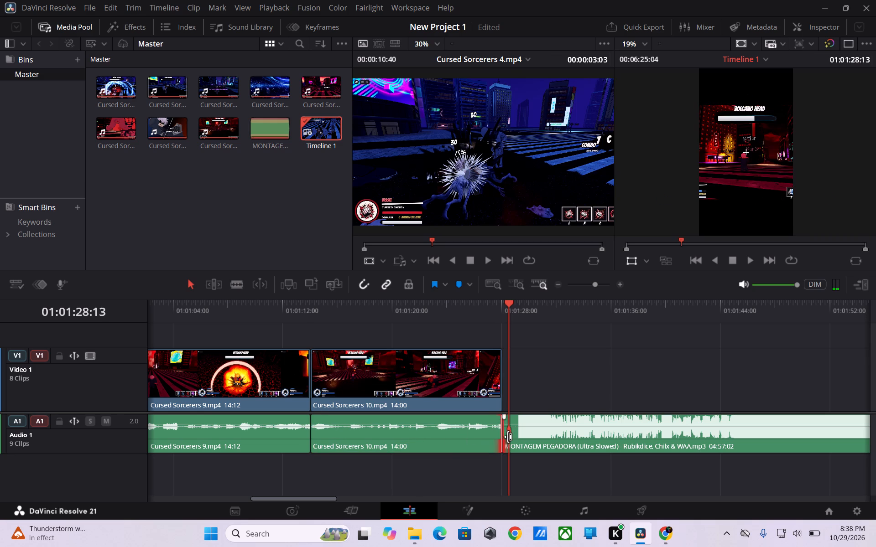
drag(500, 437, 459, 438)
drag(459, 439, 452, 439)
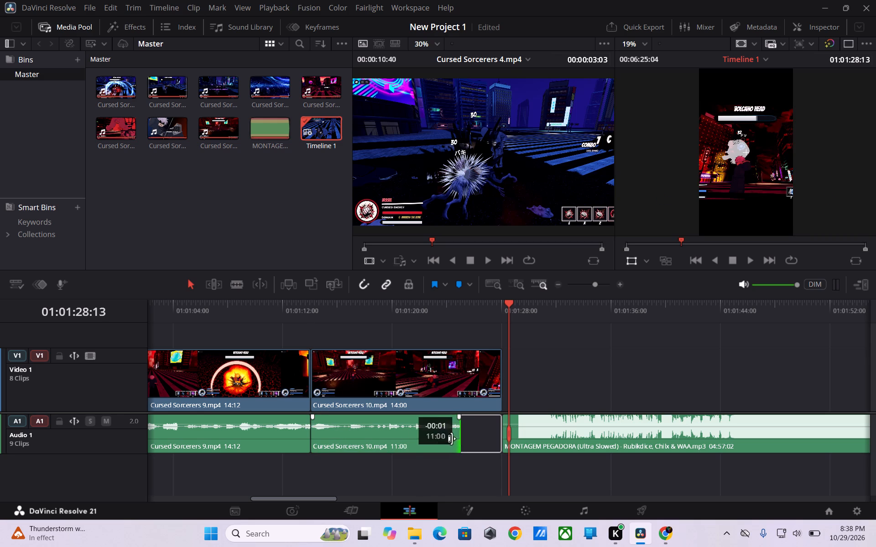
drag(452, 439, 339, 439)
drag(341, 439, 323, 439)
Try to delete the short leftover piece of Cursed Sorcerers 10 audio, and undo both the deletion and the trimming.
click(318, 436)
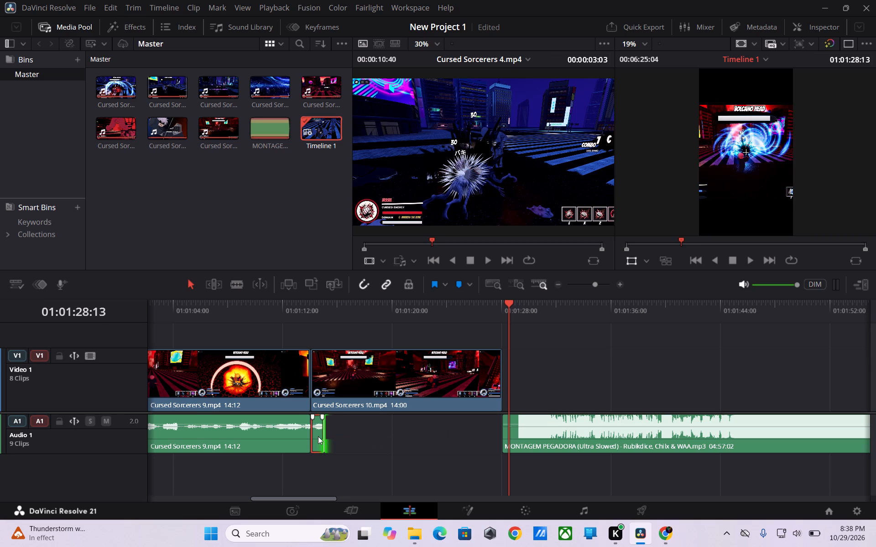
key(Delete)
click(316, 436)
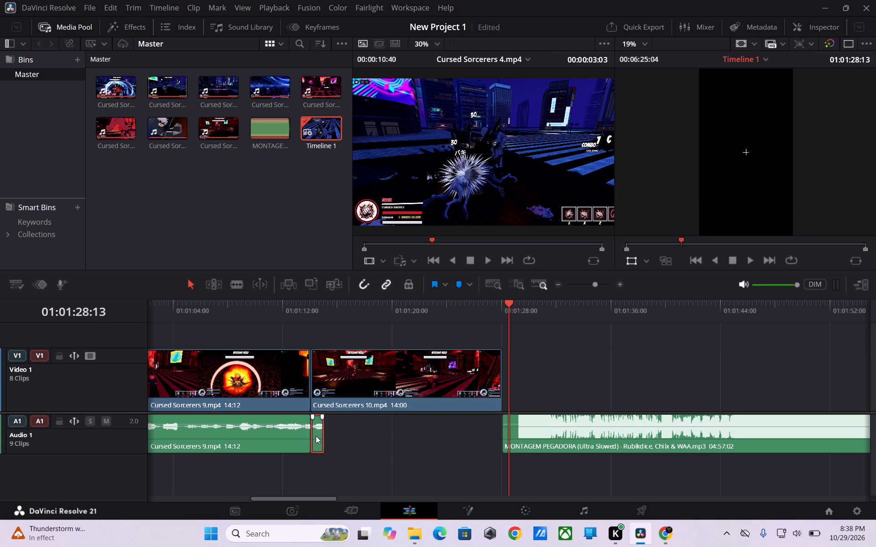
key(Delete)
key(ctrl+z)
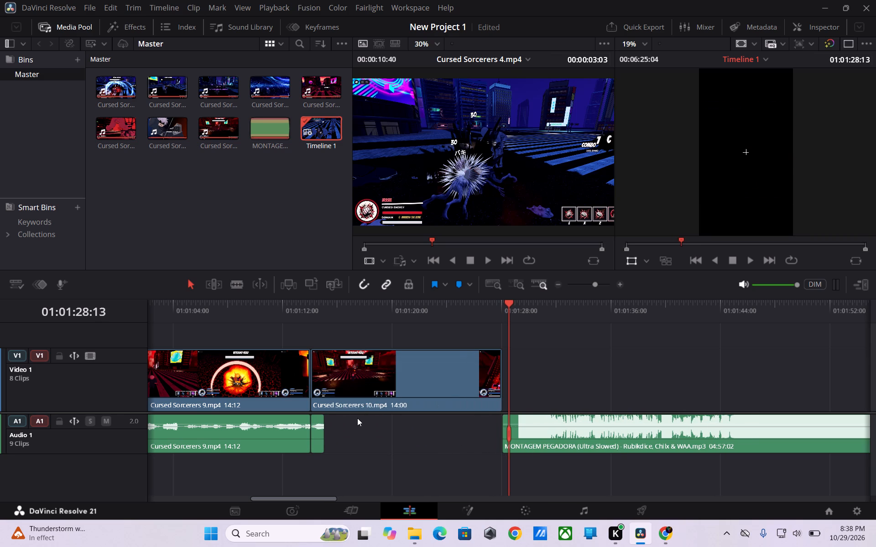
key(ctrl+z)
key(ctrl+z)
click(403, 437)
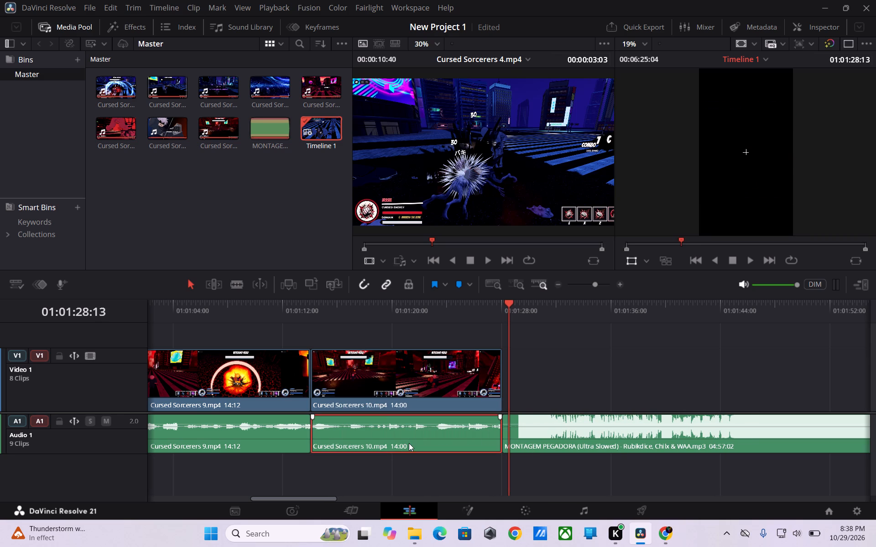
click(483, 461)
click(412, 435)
Move the MONTAGEM PEGADORA audio onto a new Audio 2 track, starting at the beginning of the timeline.
drag(575, 439, 562, 472)
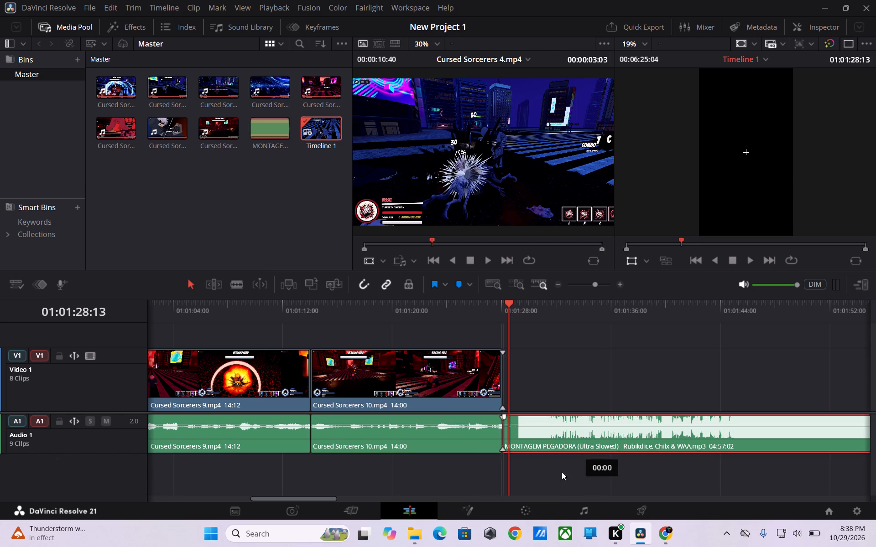
drag(562, 472, 218, 472)
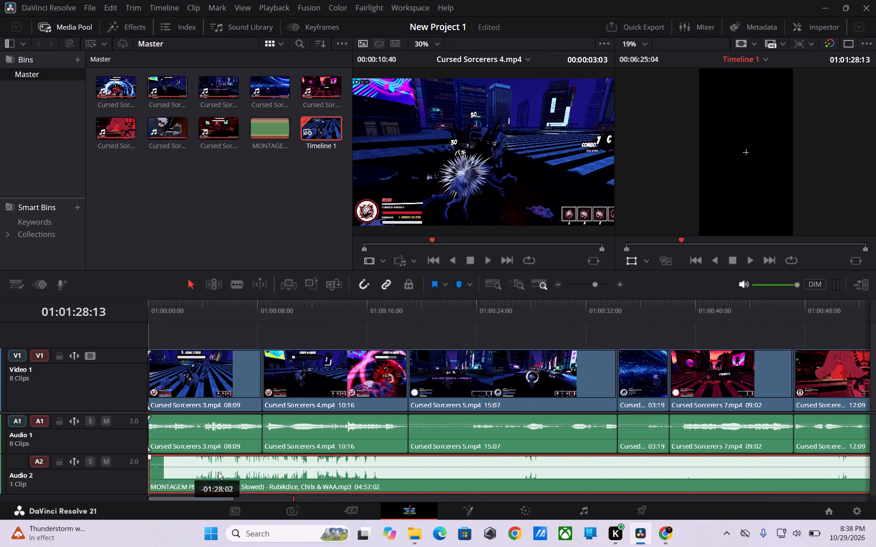
drag(218, 472, 182, 471)
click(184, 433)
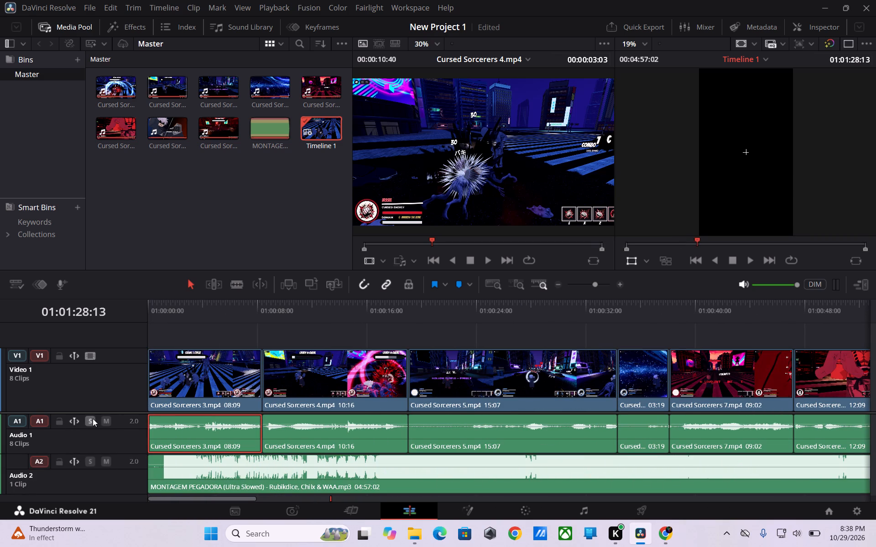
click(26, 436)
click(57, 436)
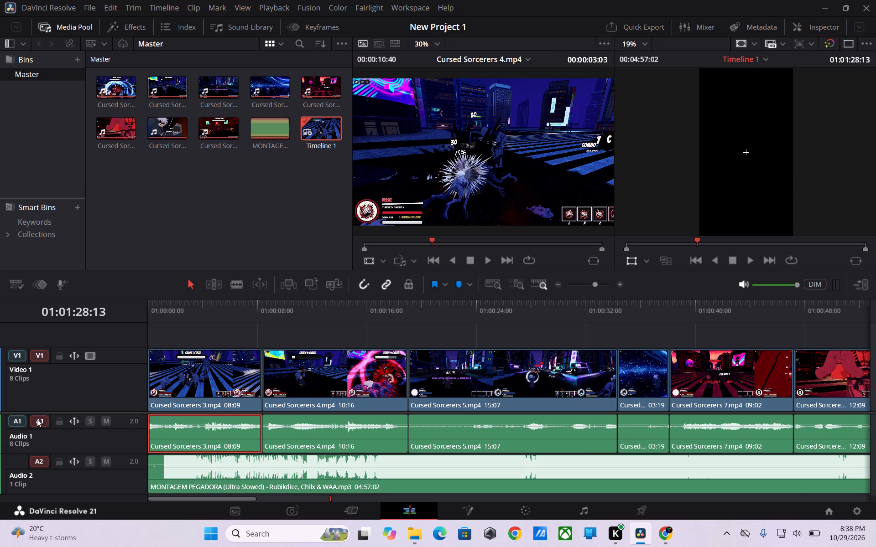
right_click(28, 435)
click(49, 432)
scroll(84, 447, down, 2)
Switch to the Cut page and return the playhead to the start of Timeline 1.
click(345, 506)
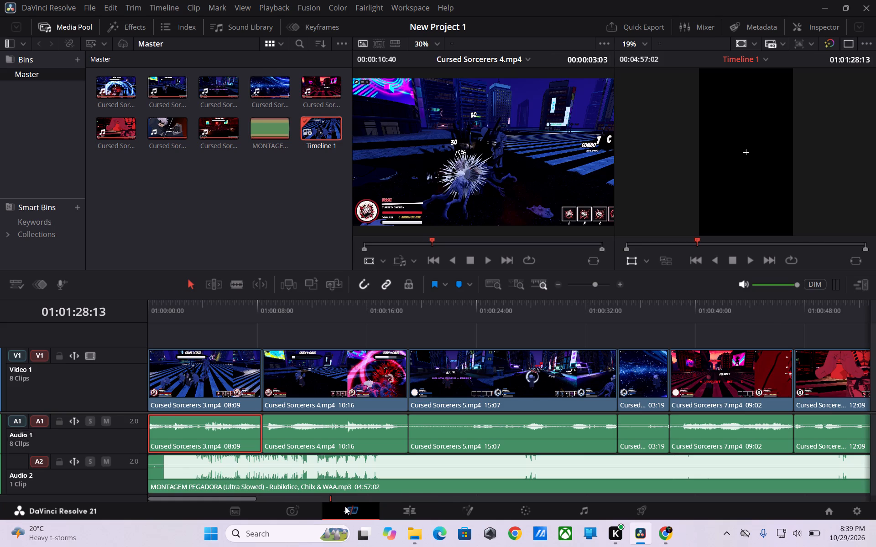
scroll(213, 451, down, 4)
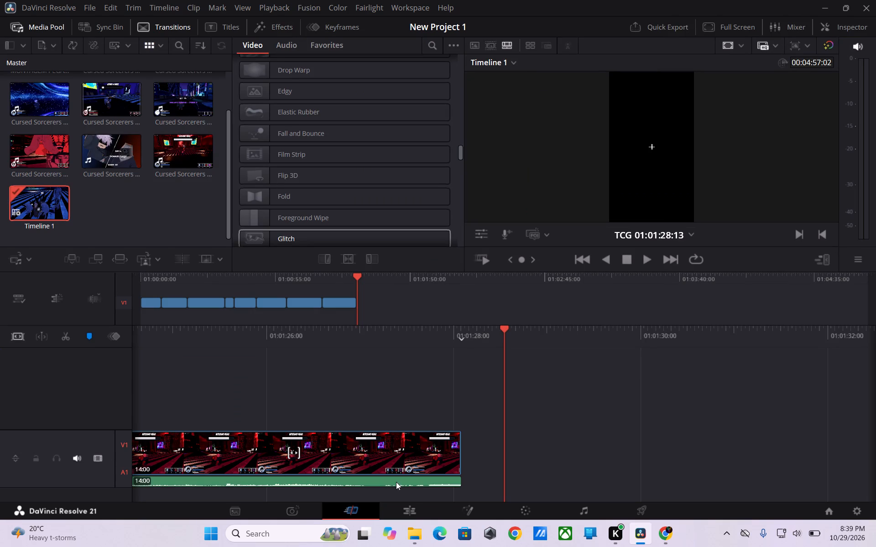
drag(503, 333, 840, 351)
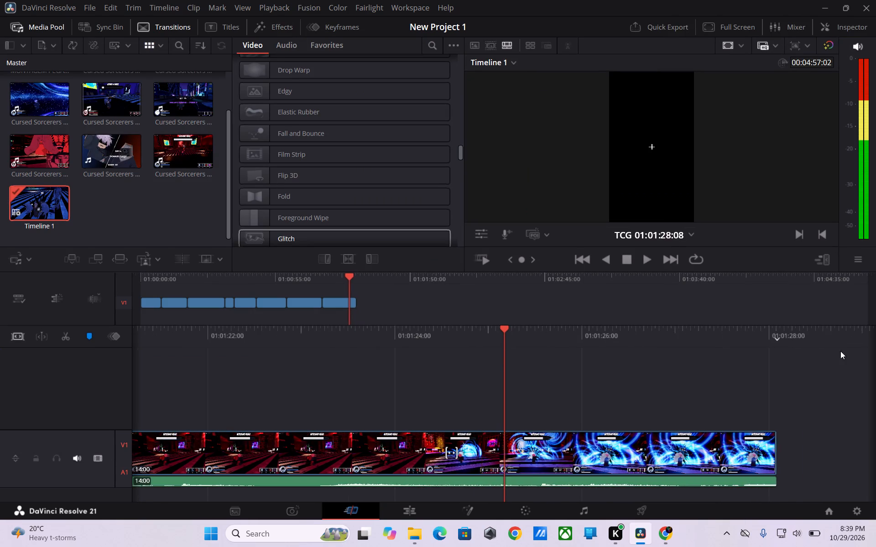
drag(445, 385, 784, 370)
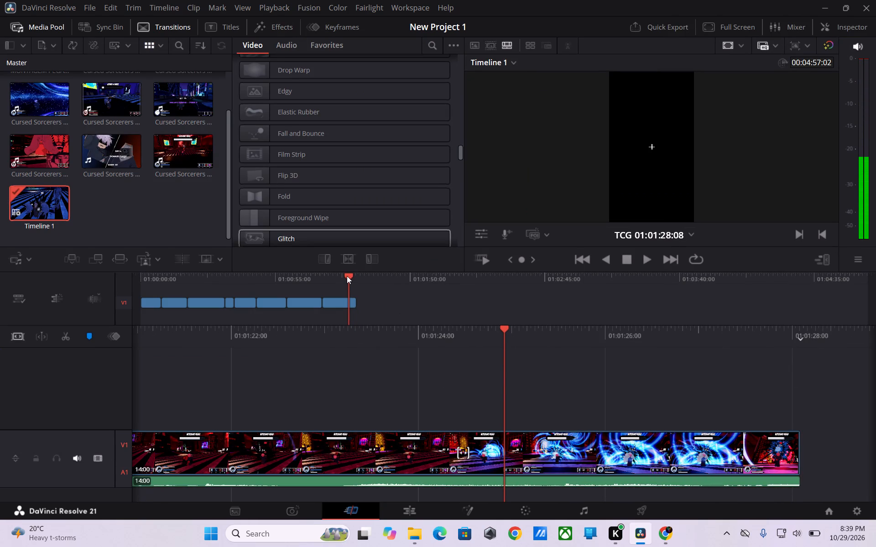
drag(350, 275, 75, 271)
Play Timeline 1 from the start to about 01:00:14:02 to check the clips with the added music.
key(space)
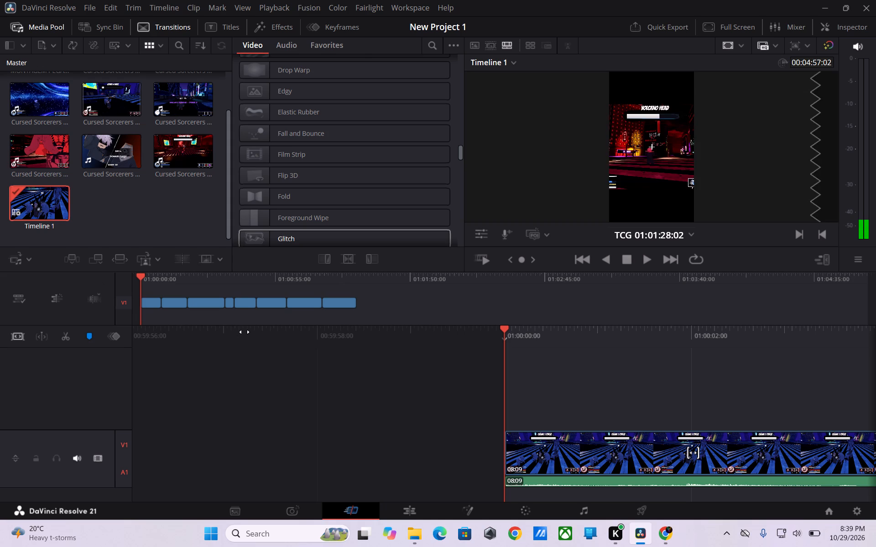
key(space)
key(space)
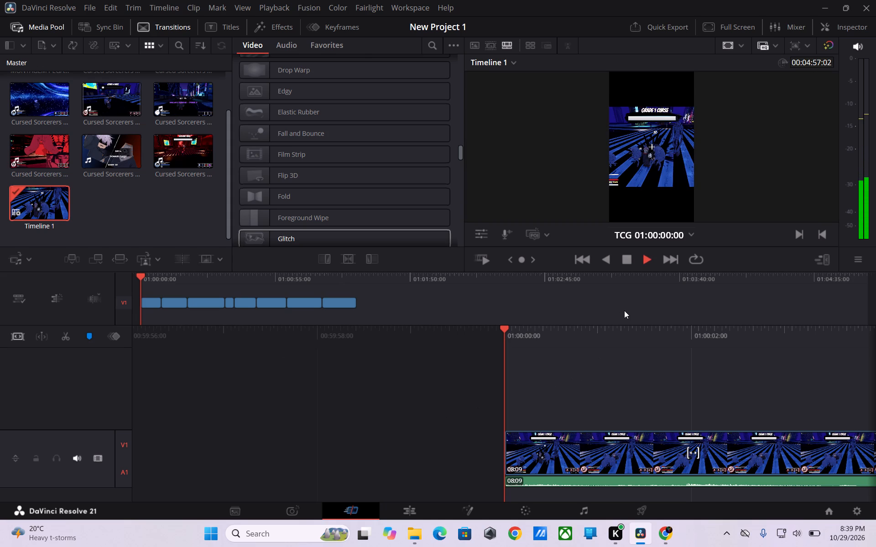
key(space)
key(space)
click(647, 260)
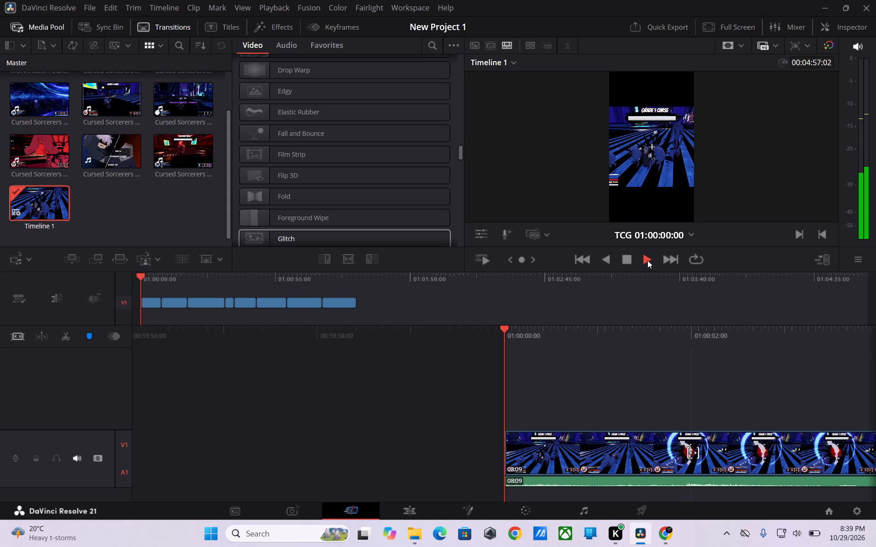
click(649, 260)
click(649, 260)
click(693, 238)
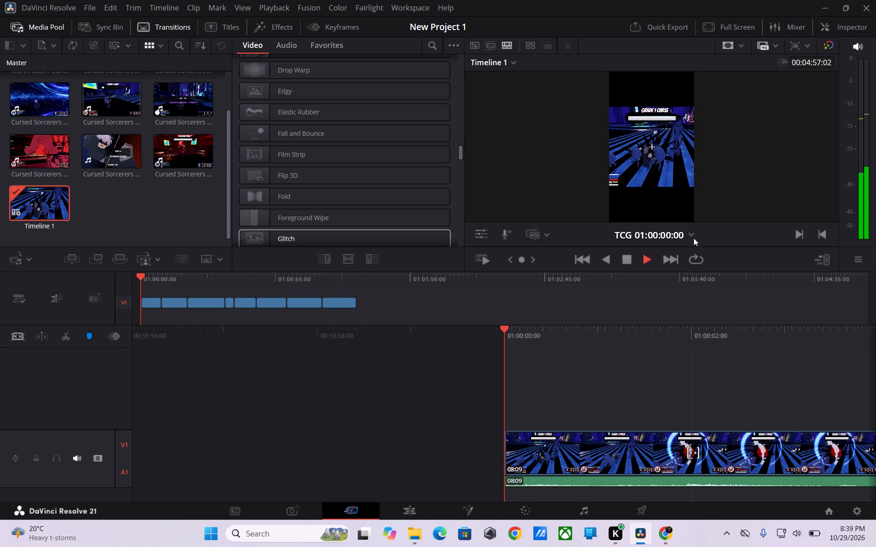
click(693, 238)
click(693, 238)
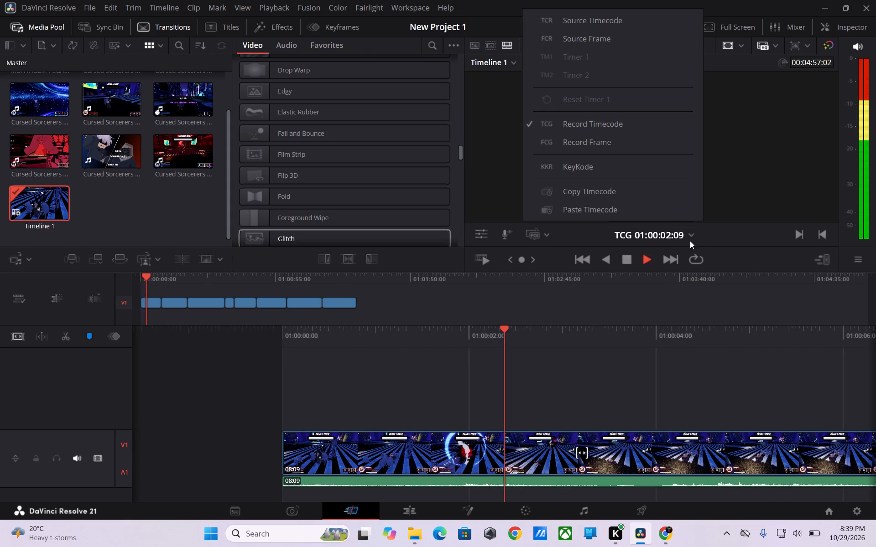
click(690, 240)
click(679, 321)
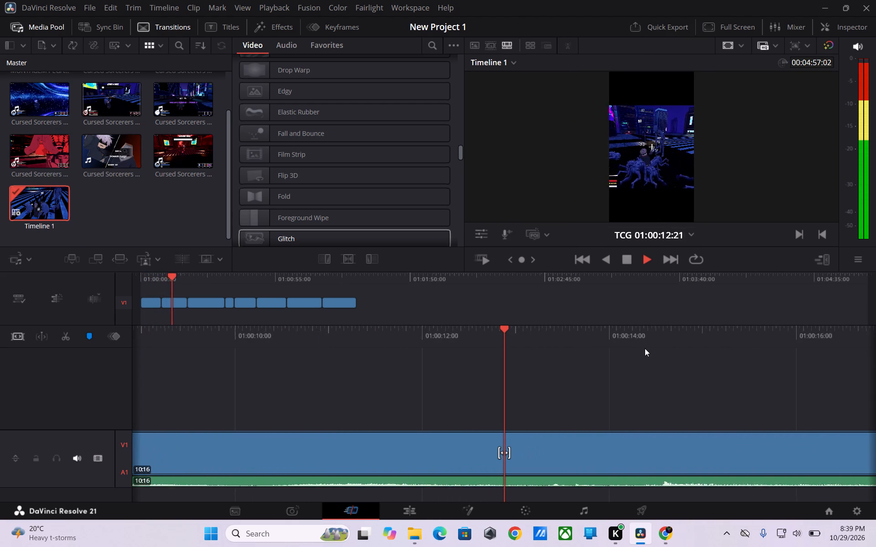
key(space)
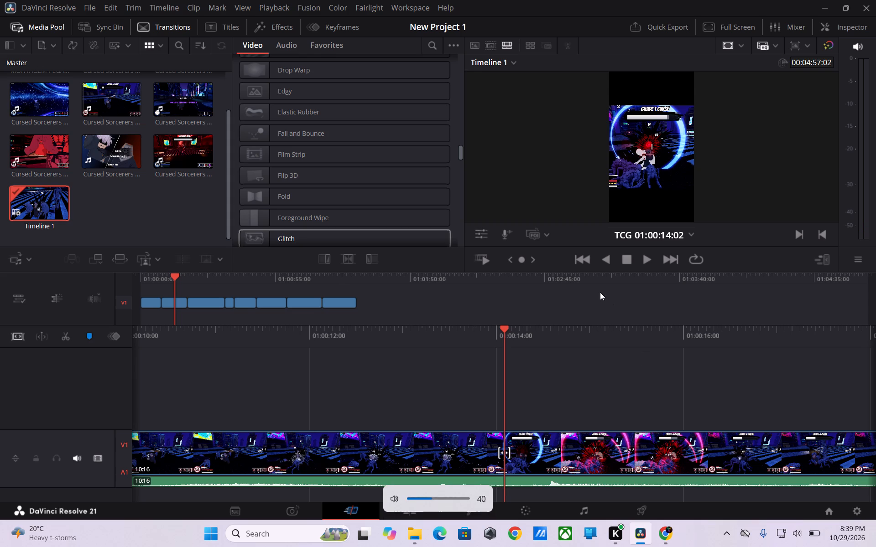
Play Timeline 1 onward from 01:00:14:02, return to the start and replay the opening seconds.
key(space)
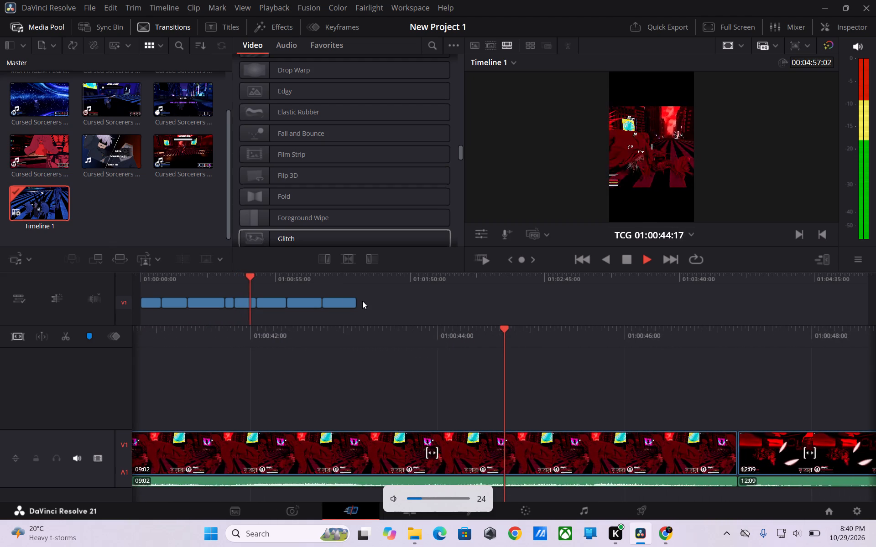
click(392, 302)
drag(258, 283, 92, 285)
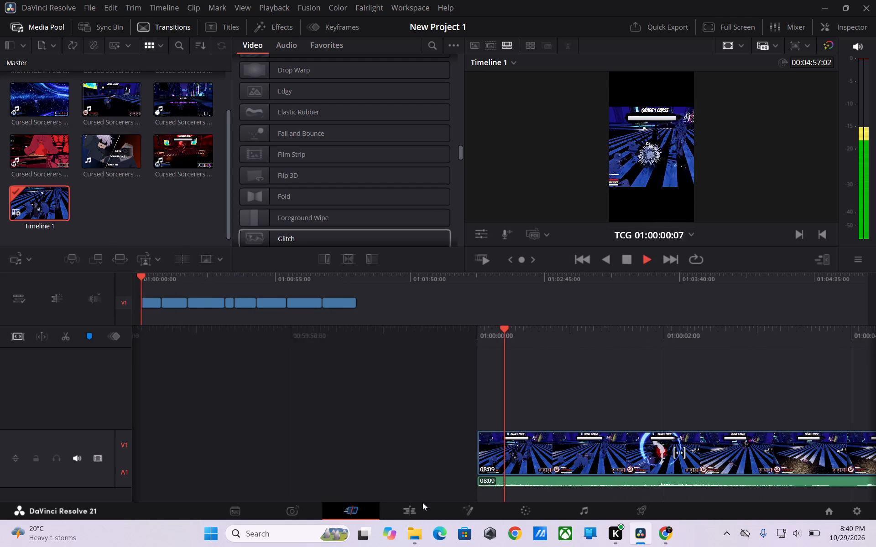
click(417, 508)
key(space)
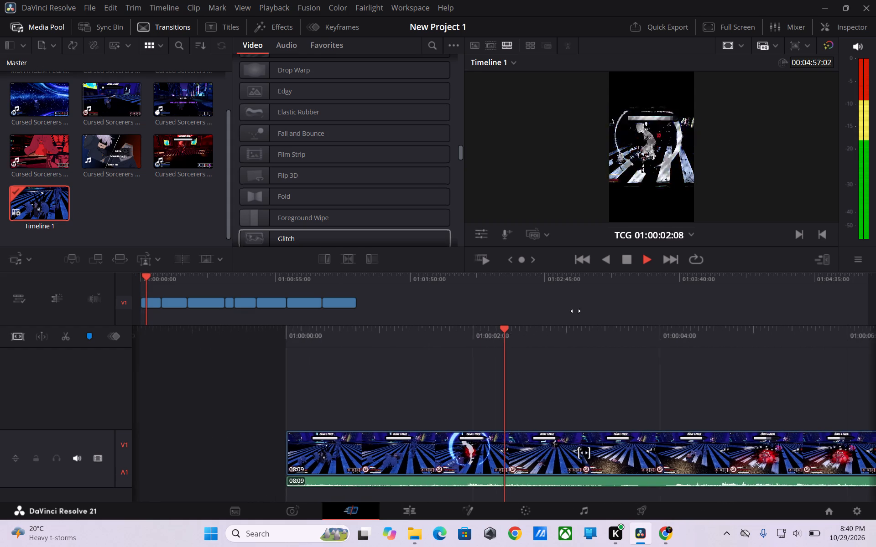
Look through the Color and Fusion pages for Cursed Sorcerers 3, including its playback and its image, audio and settings options.
click(420, 512)
click(522, 510)
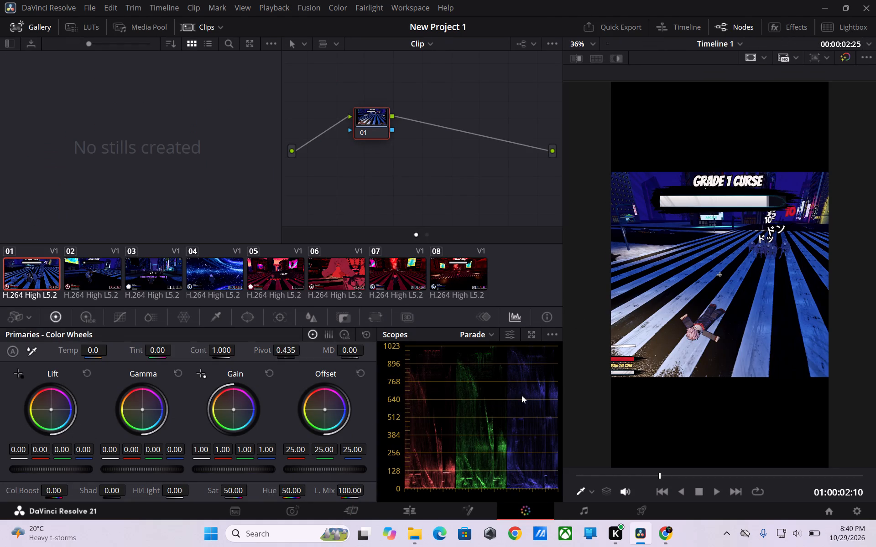
click(730, 337)
click(480, 513)
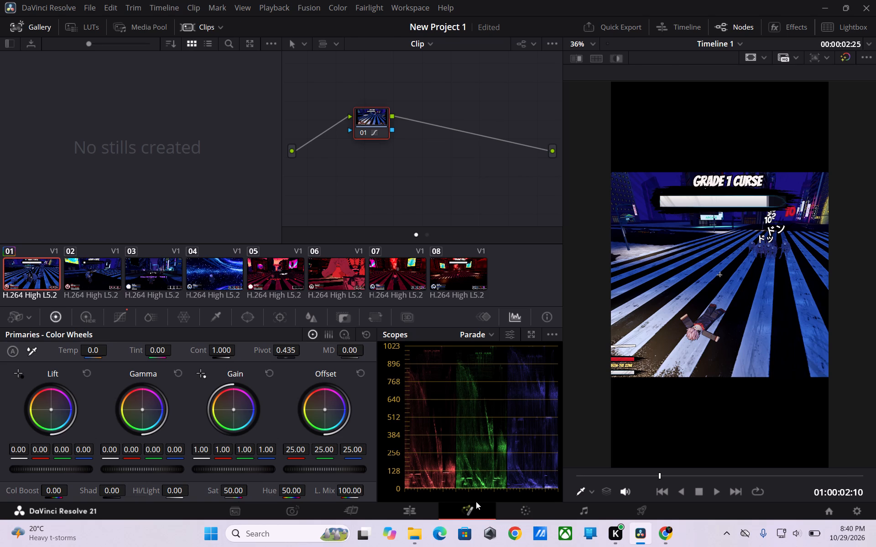
key(space)
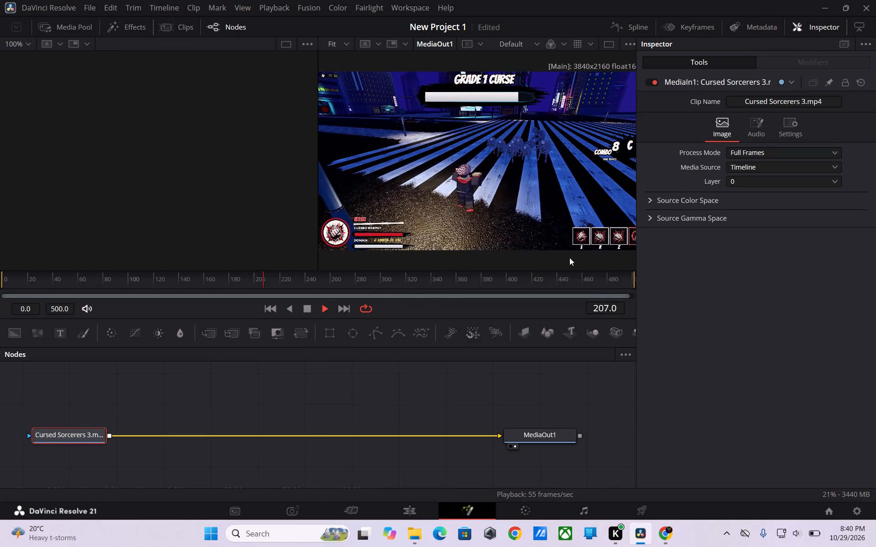
key(space)
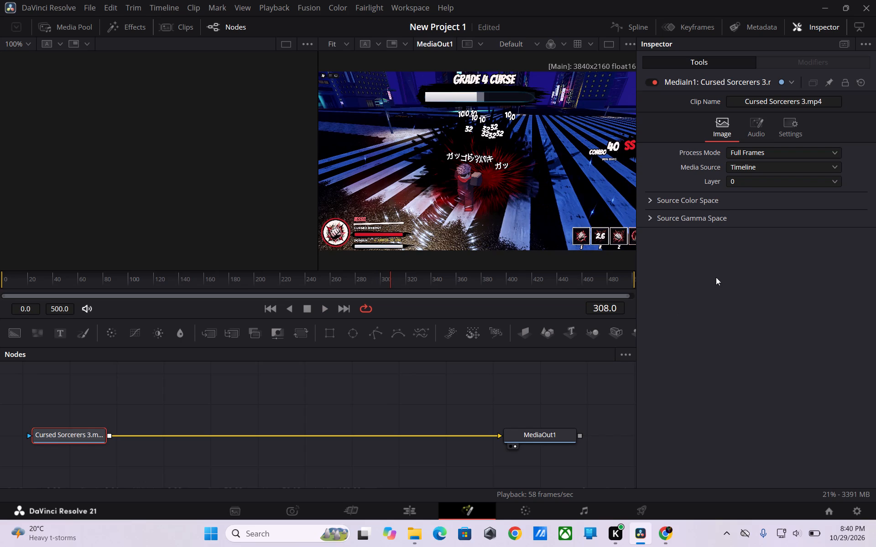
click(756, 138)
click(792, 138)
click(719, 138)
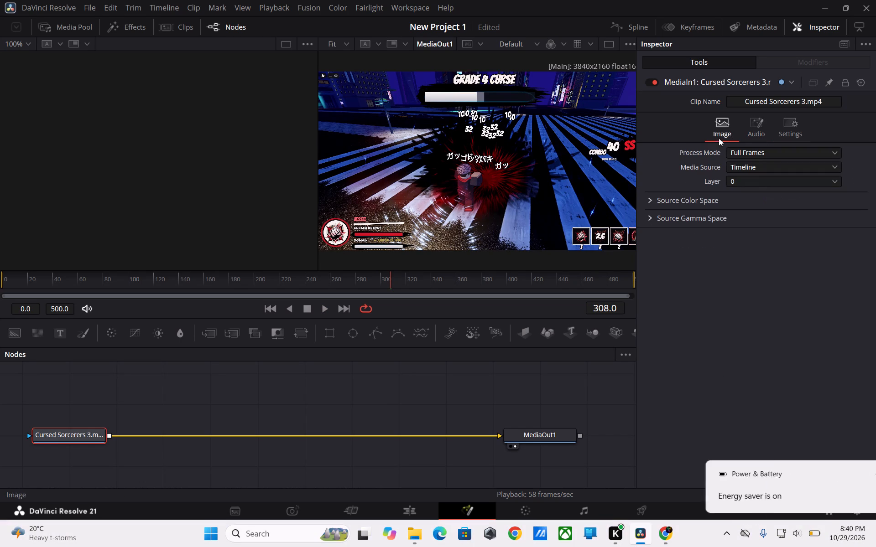
click(851, 474)
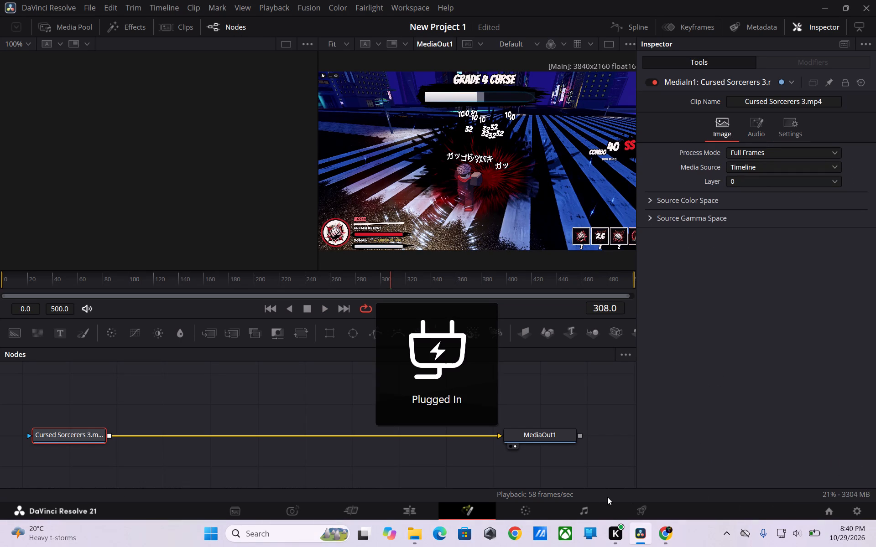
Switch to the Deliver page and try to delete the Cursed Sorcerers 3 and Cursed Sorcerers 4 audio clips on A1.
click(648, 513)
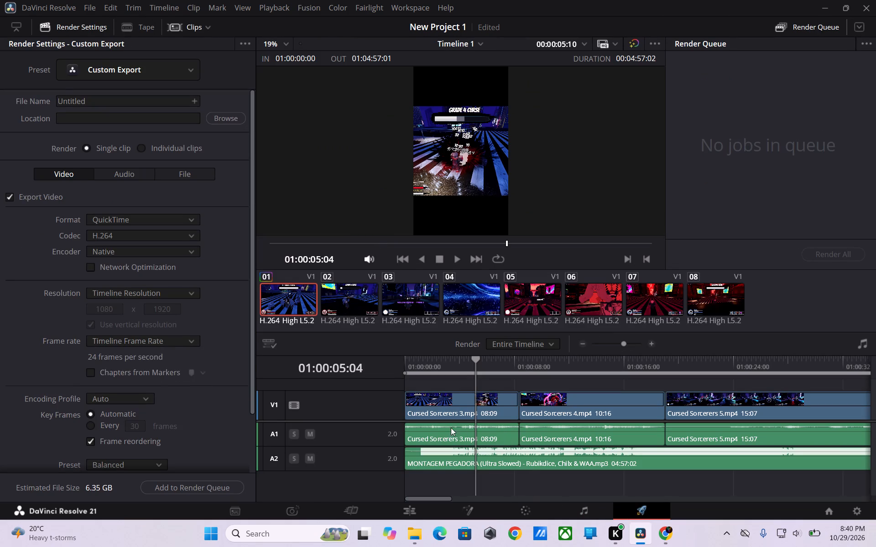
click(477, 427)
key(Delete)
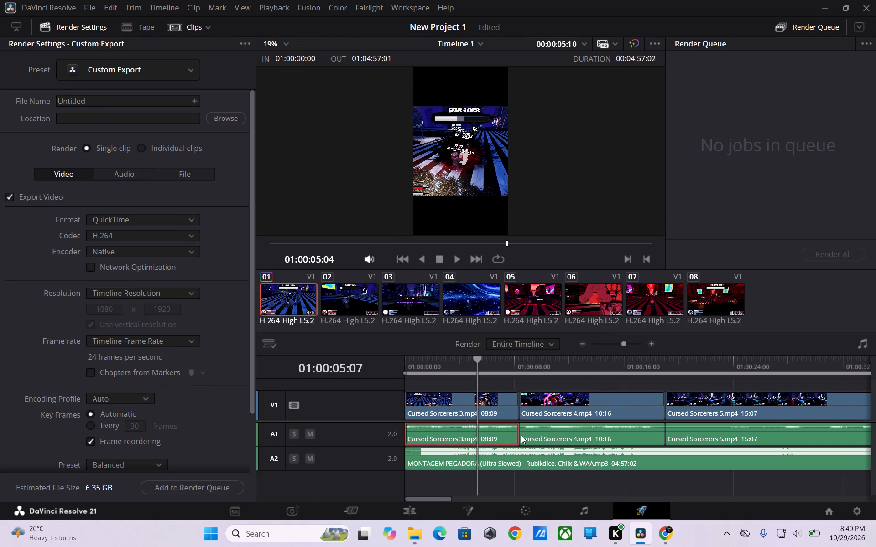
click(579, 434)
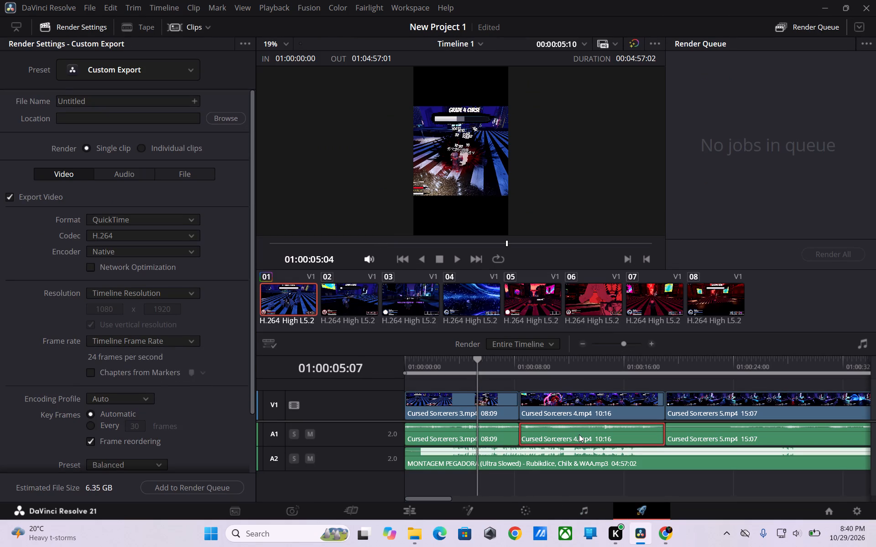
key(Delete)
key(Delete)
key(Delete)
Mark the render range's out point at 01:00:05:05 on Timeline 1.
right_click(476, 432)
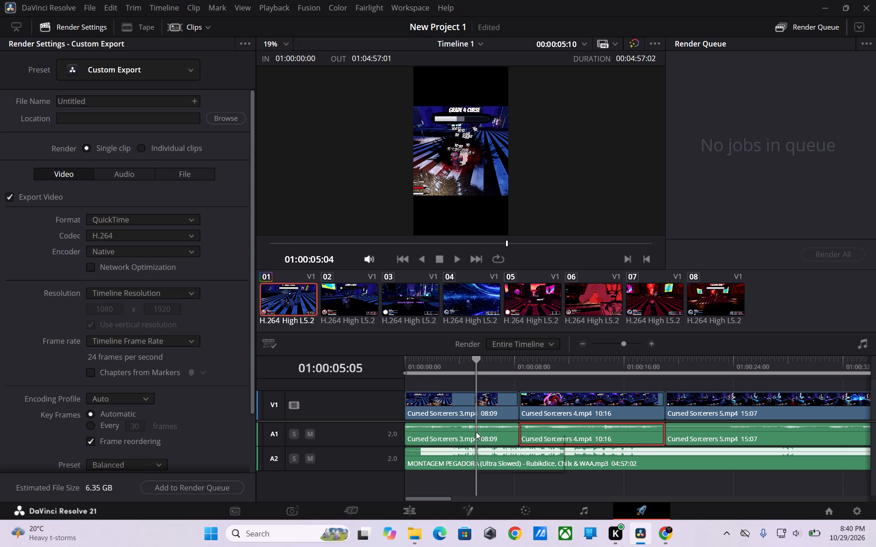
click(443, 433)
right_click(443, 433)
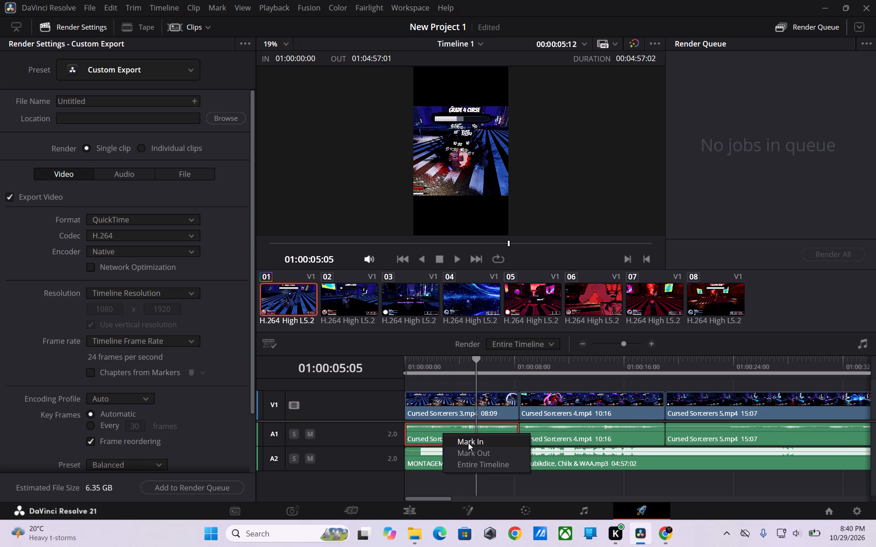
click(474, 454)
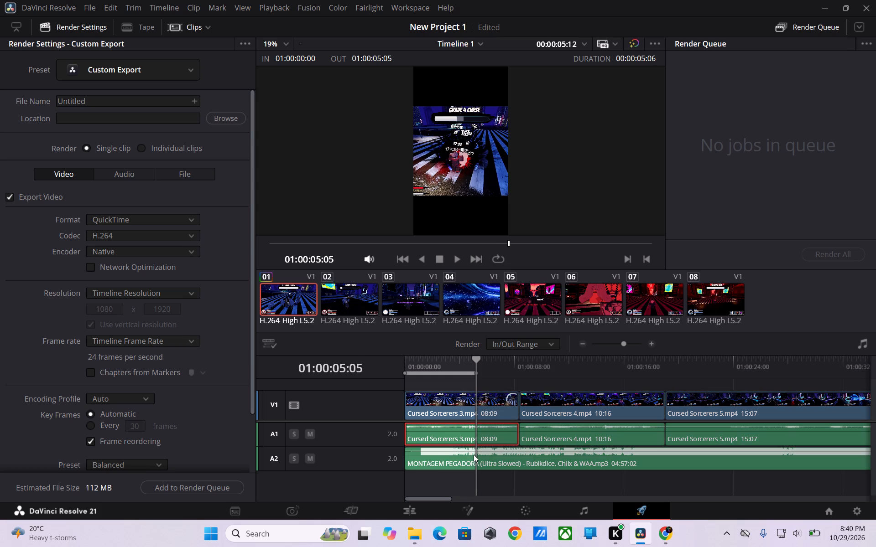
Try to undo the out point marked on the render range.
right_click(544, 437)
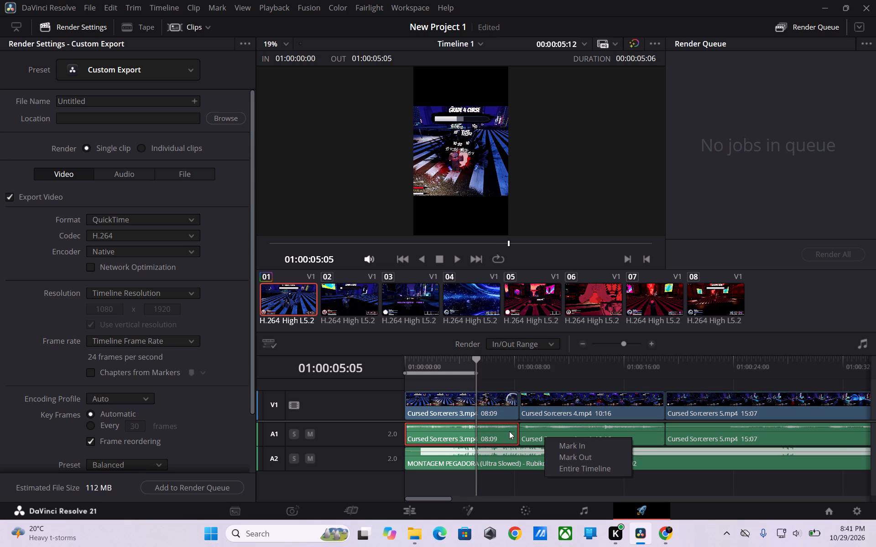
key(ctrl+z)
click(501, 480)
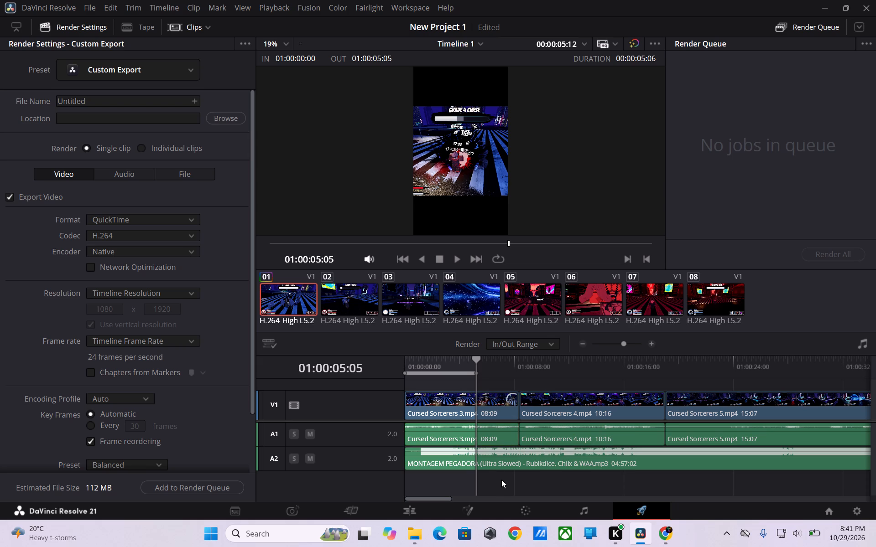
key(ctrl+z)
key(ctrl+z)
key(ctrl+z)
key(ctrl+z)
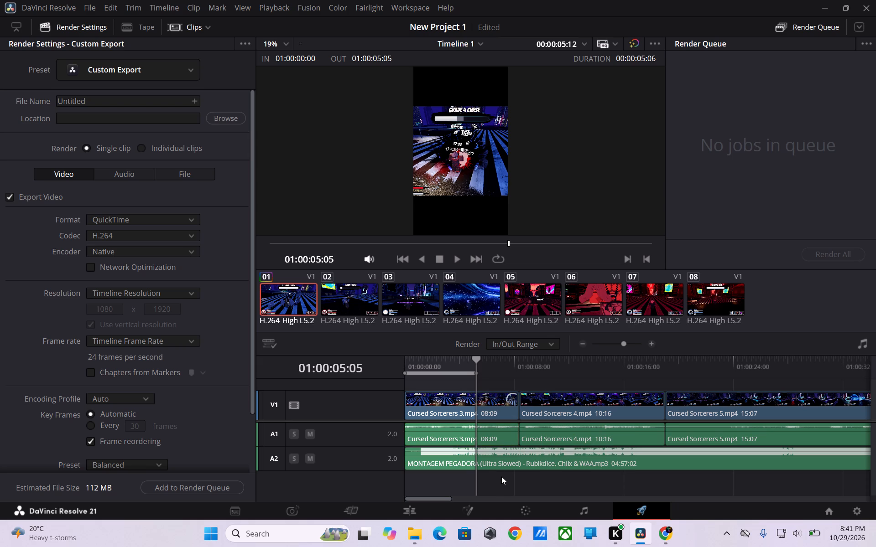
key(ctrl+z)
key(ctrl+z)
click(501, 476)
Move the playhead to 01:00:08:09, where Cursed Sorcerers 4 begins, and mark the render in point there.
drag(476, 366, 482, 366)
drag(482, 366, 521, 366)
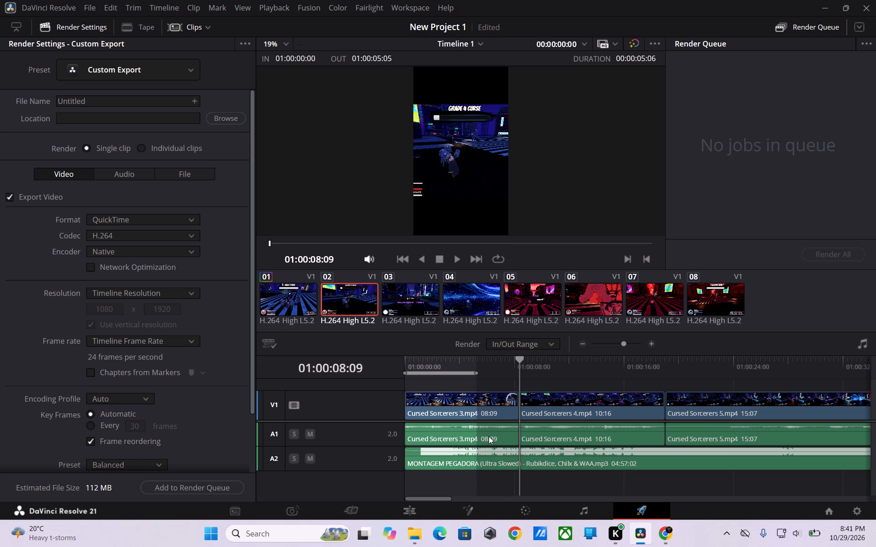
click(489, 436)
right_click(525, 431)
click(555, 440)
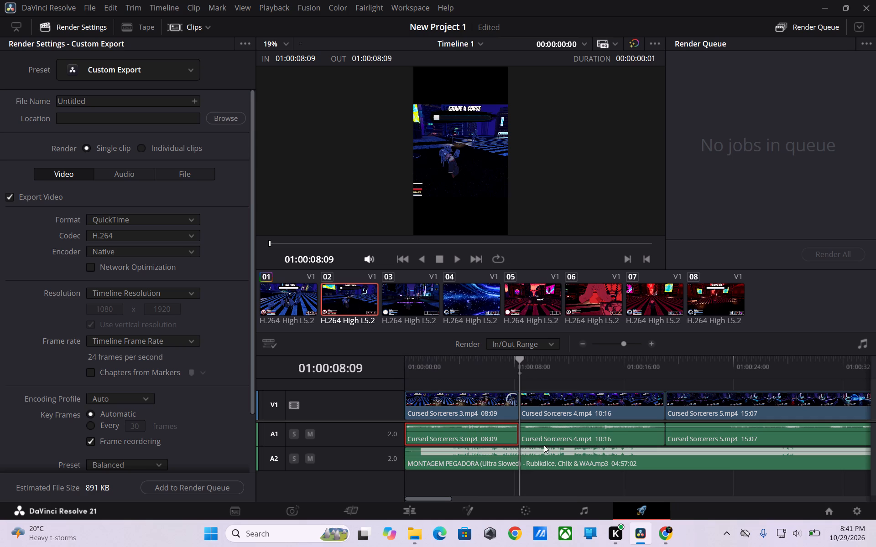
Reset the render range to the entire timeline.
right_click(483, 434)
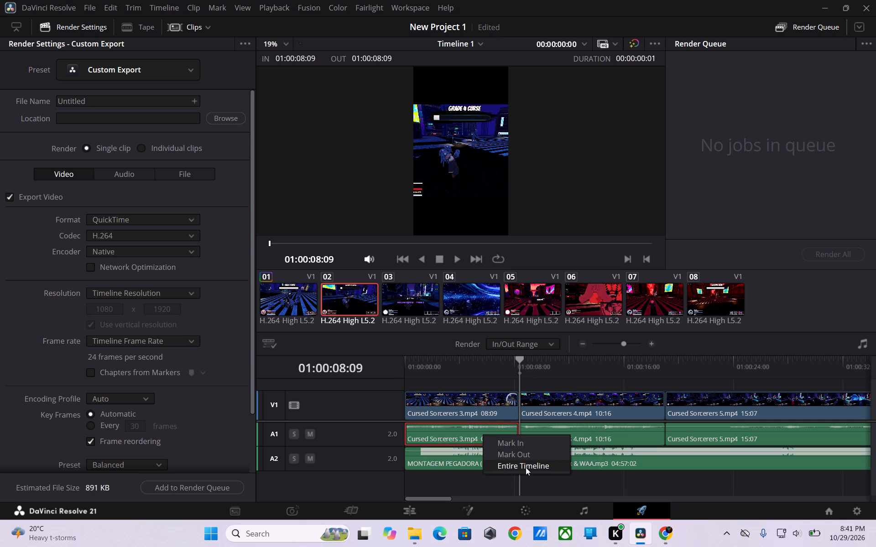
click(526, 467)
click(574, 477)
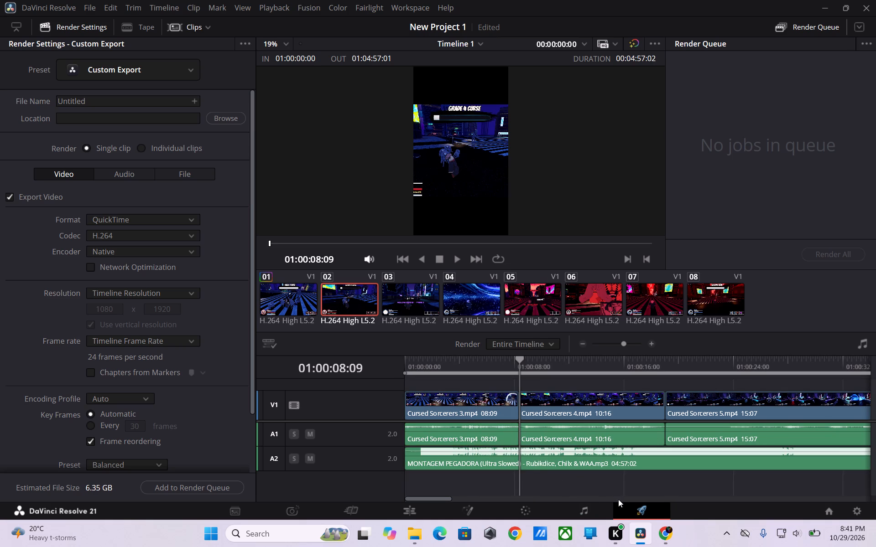
Return the playhead to the start of Timeline 1 and play the first two seconds with the music.
drag(438, 498, 301, 495)
drag(519, 372, 422, 374)
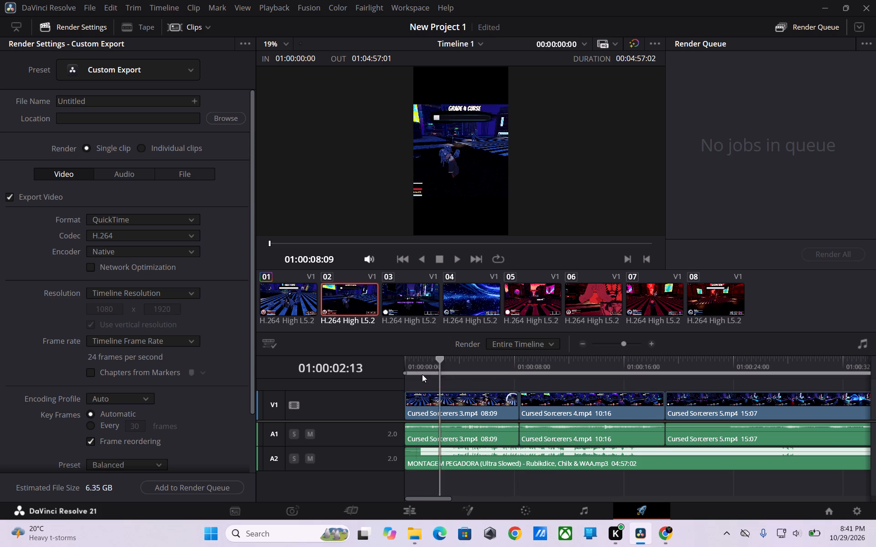
drag(422, 374, 358, 374)
key(space)
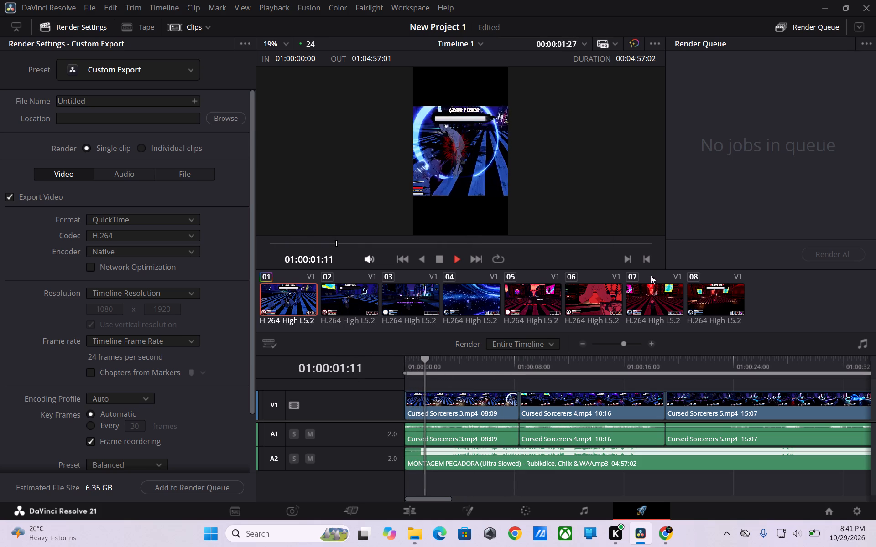
key(space)
Switch to the BloxClips music page in Chrome, preview MONTAGEM PEGADORA and check where its viral audio starts, then return to DaVinci Resolve.
click(657, 527)
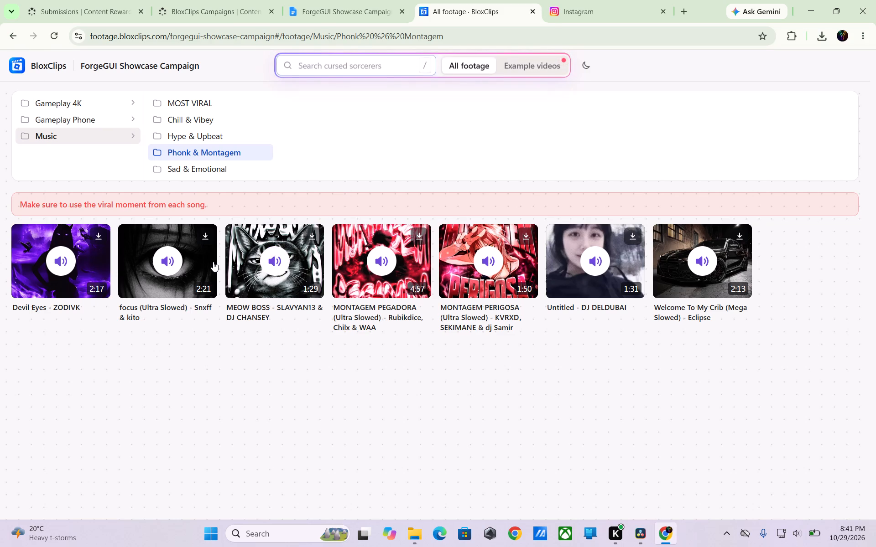
click(428, 274)
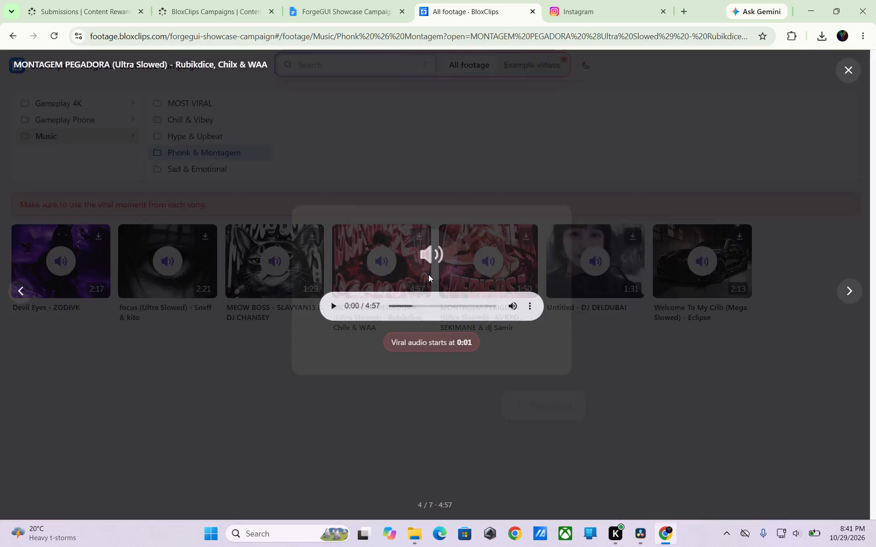
click(334, 307)
click(334, 307)
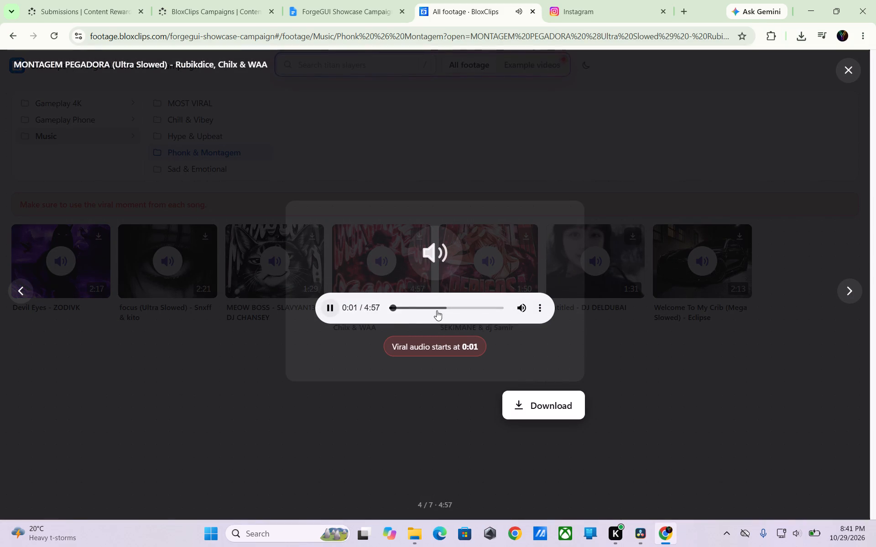
click(679, 248)
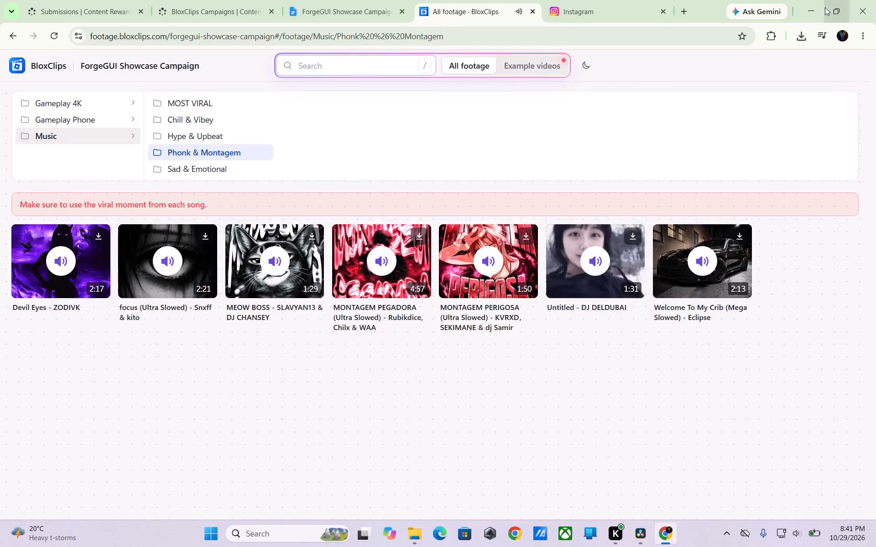
click(813, 5)
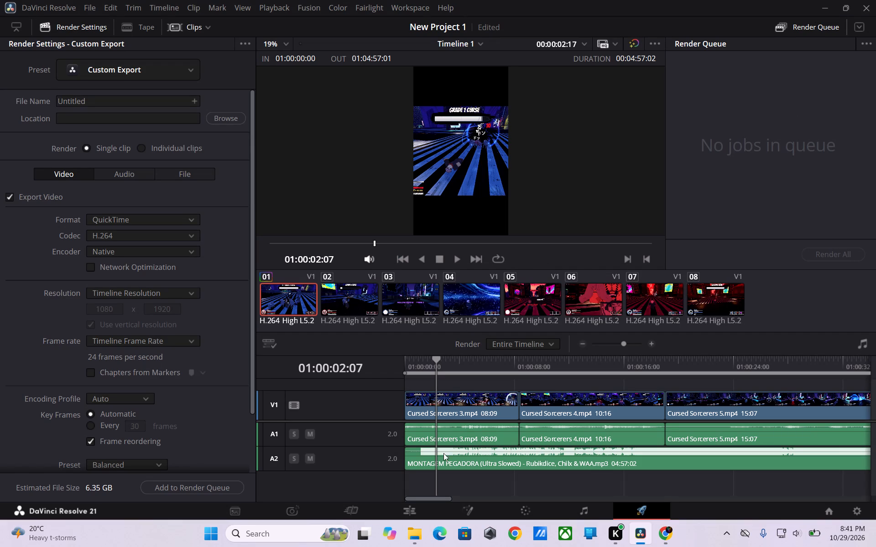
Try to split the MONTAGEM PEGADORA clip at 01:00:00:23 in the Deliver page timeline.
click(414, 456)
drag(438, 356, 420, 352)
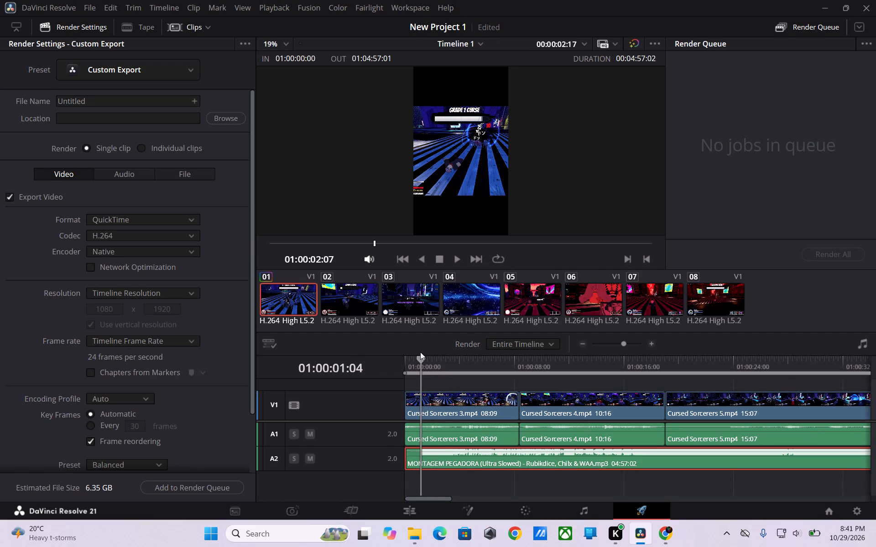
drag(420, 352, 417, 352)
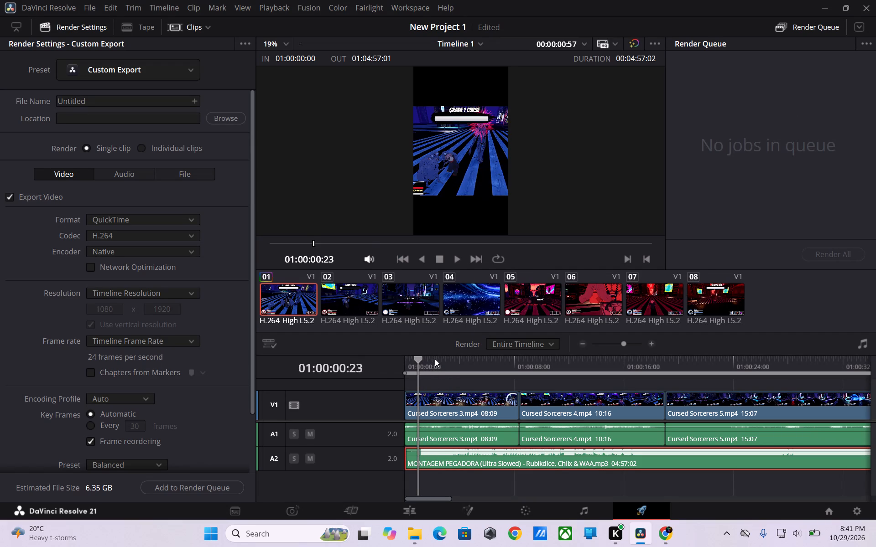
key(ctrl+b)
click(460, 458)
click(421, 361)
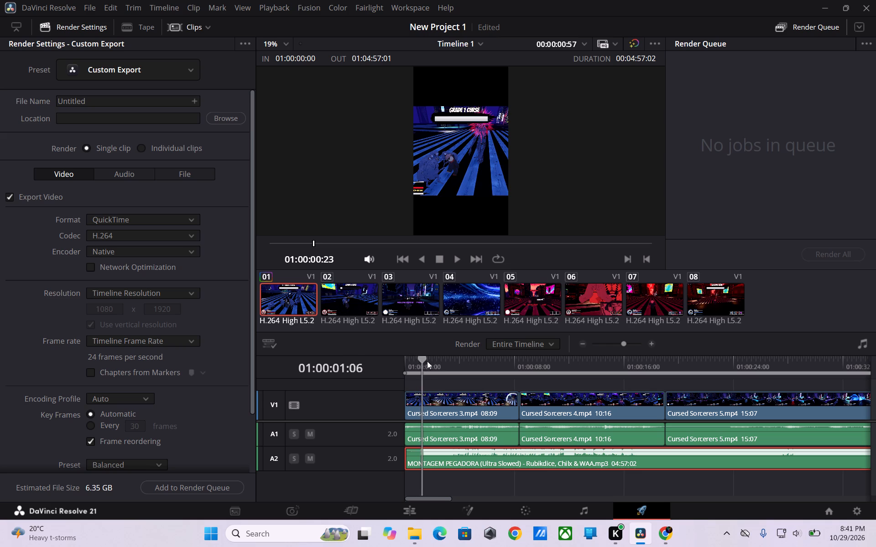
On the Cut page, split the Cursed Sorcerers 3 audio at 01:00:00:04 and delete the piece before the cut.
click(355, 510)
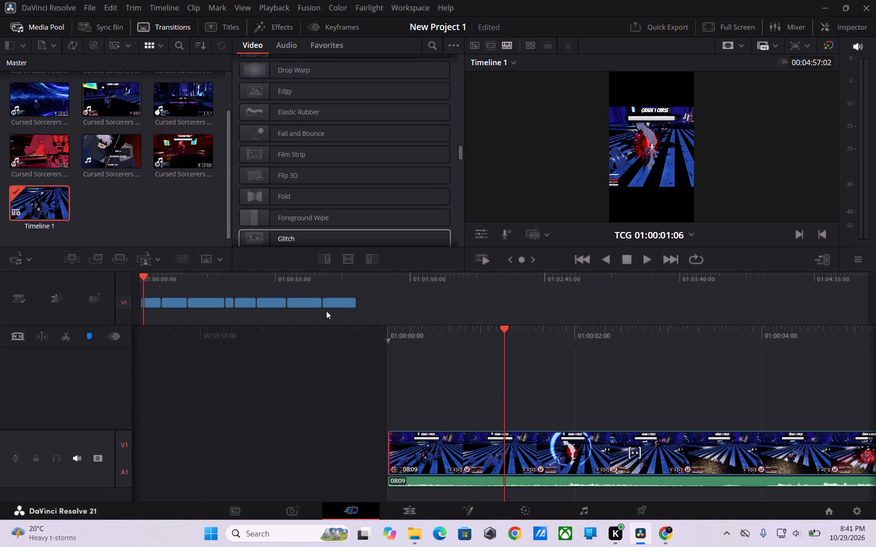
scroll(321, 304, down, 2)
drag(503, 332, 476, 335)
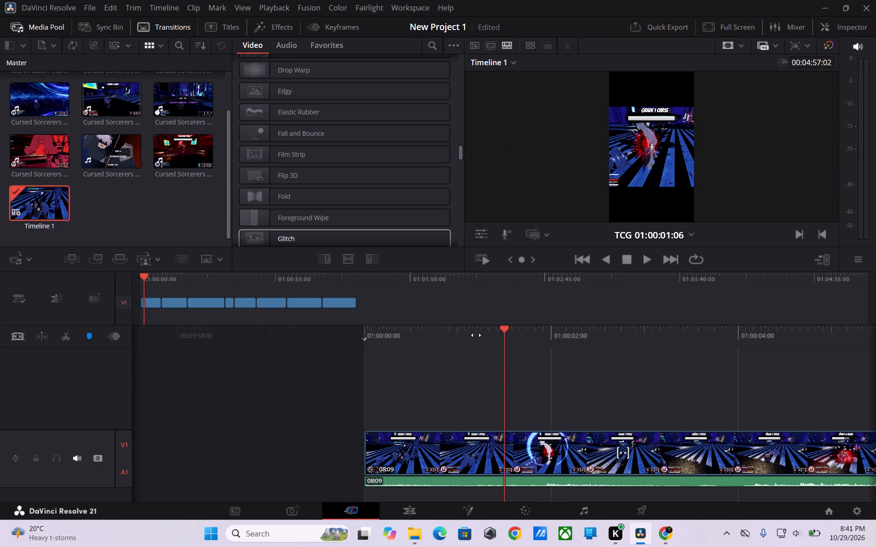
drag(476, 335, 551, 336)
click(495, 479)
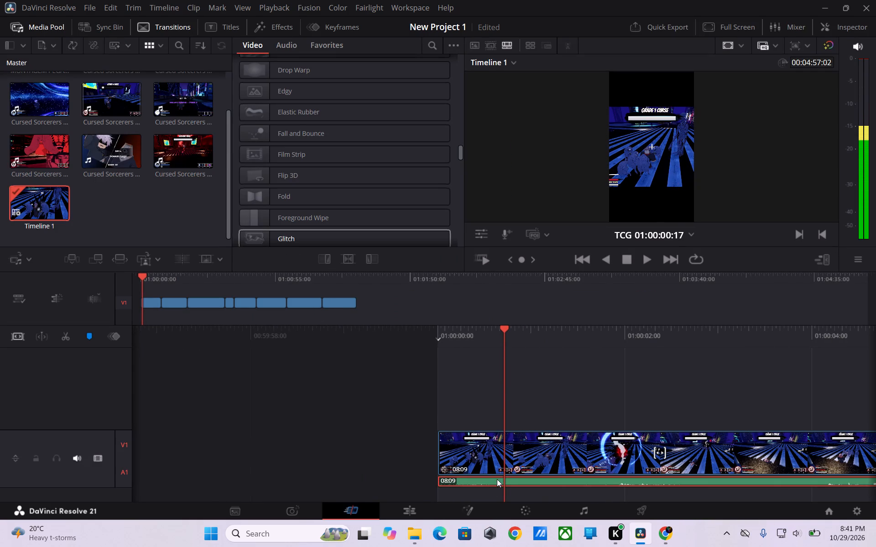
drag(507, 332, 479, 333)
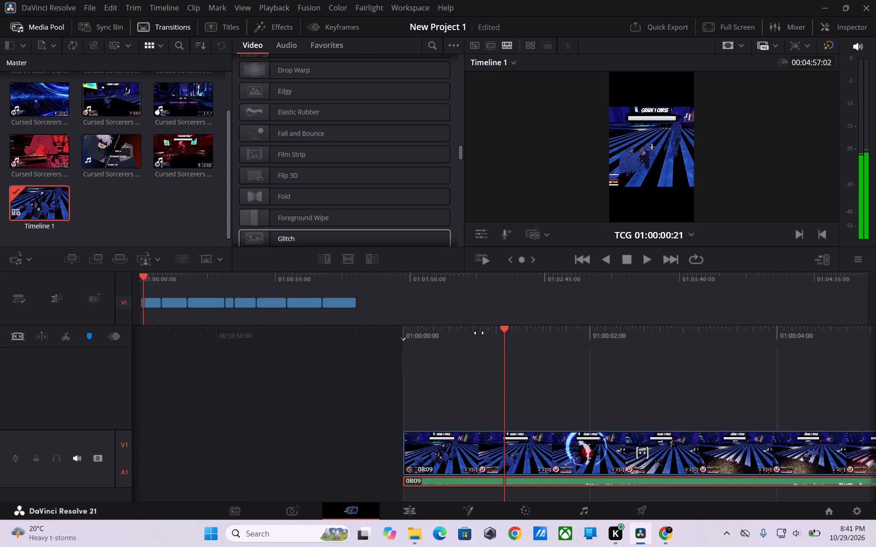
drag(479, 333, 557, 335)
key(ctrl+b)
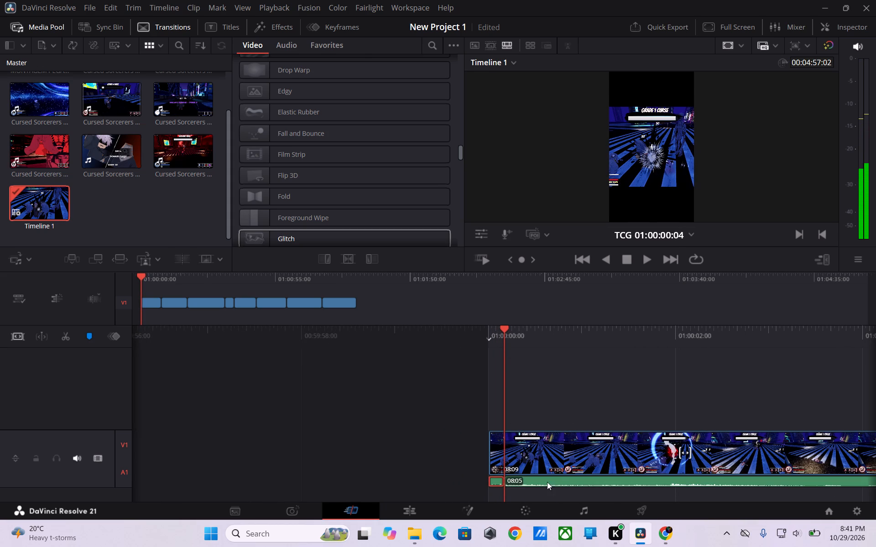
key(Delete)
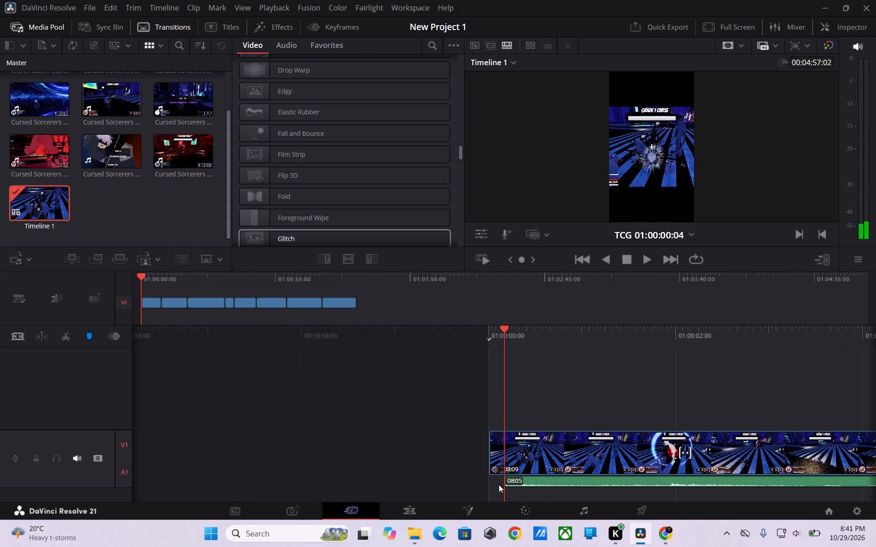
Play Timeline 1 from the audio cut to about 01:00:03:17 to hear the result.
key(space)
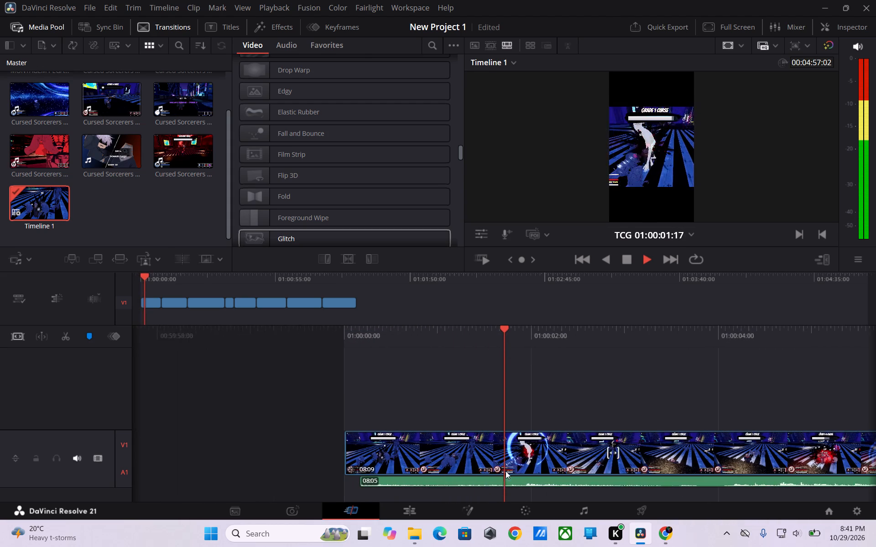
drag(517, 359, 664, 366)
key(space)
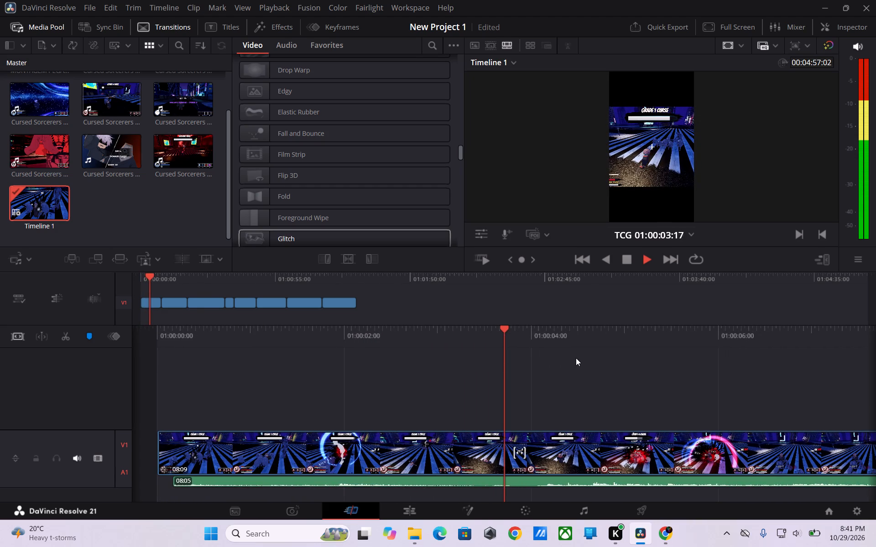
Mute the Audio 1 track that carries the Cursed Sorcerers clips' own sound.
click(615, 480)
scroll(615, 480, down, 5)
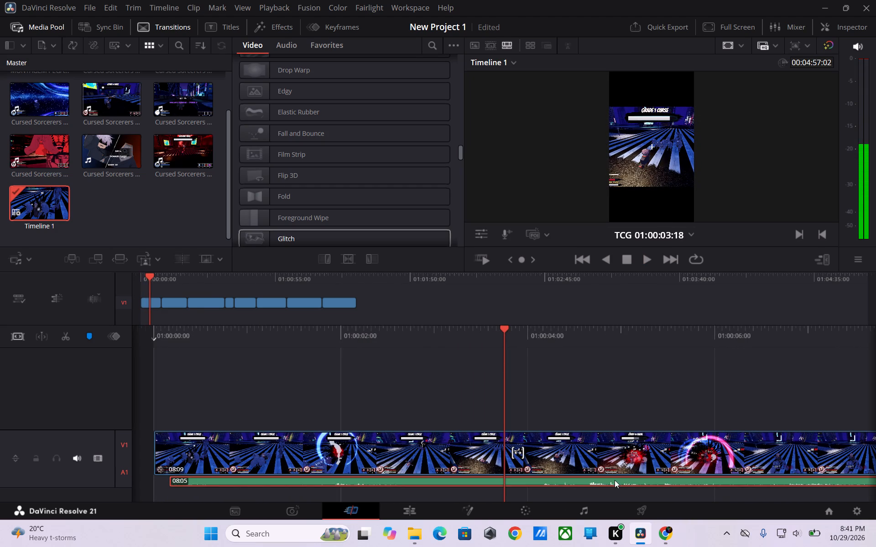
click(82, 459)
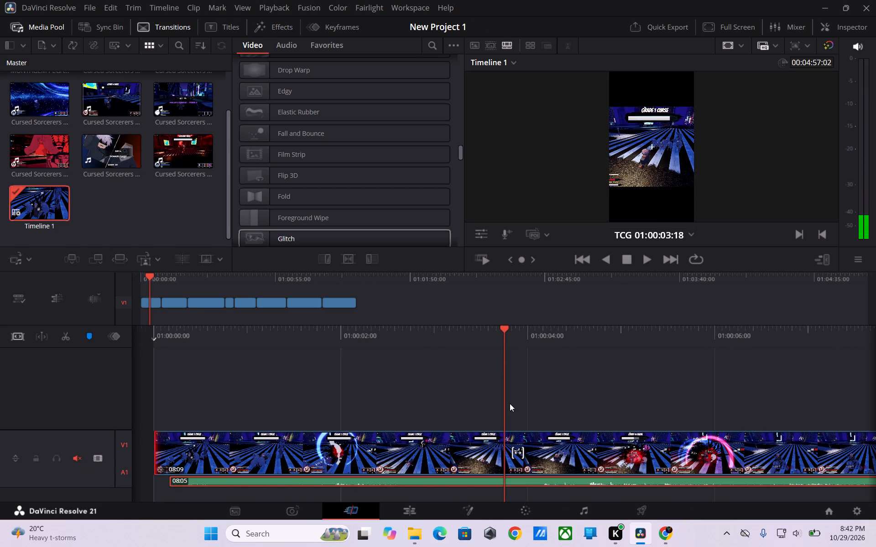
Return the playhead to the start of the timeline and play Timeline 1 on the Edit page.
drag(506, 335, 875, 347)
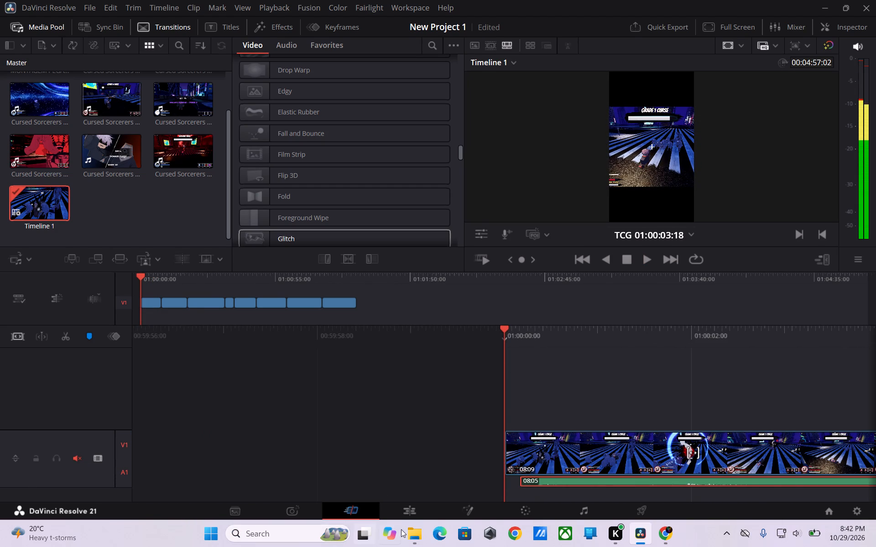
click(424, 512)
key(space)
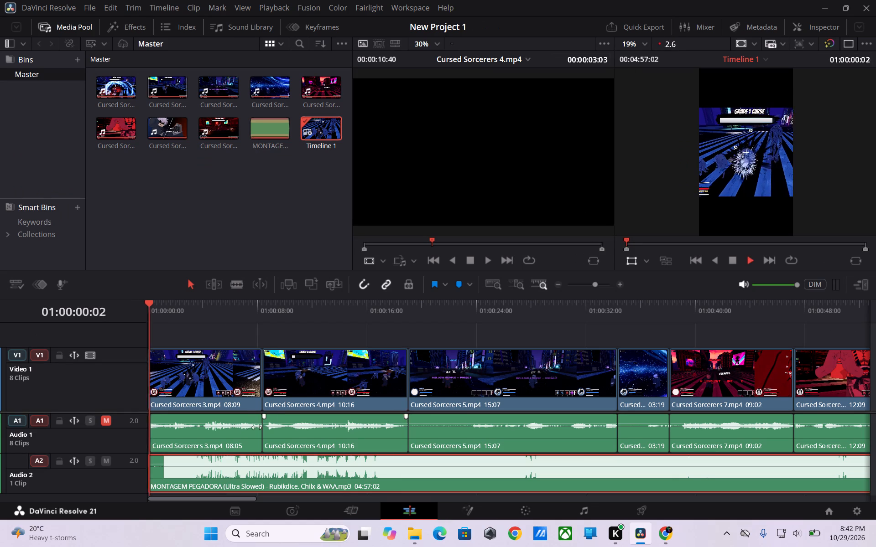
key(space)
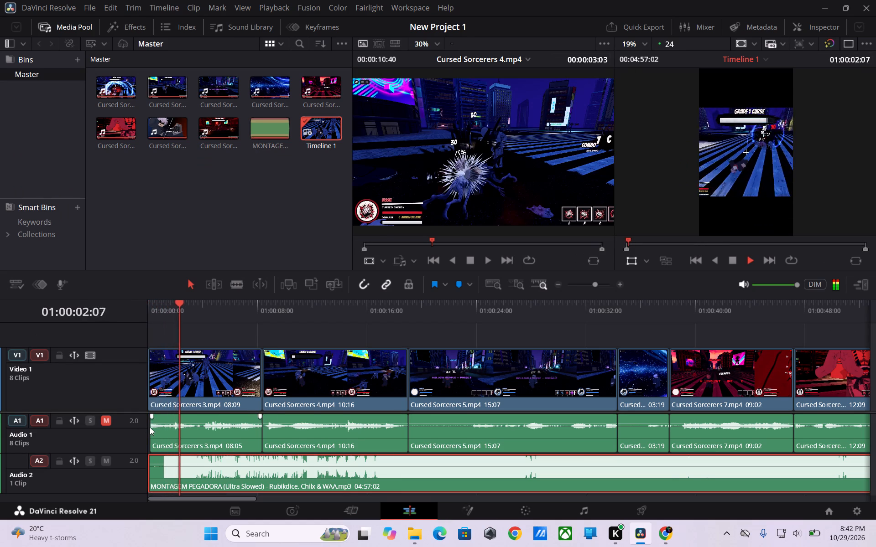
Remove the audio of the first six Cursed Sorcerers clips from the Audio 1 track, keeping their video.
click(150, 427)
drag(151, 427, 268, 436)
drag(263, 435, 467, 441)
drag(410, 435, 667, 440)
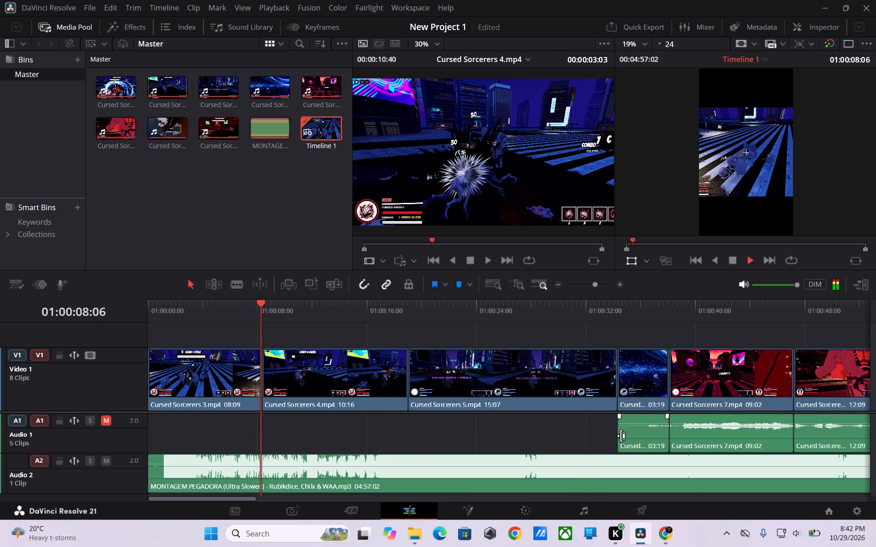
drag(617, 435, 733, 437)
drag(672, 428, 819, 439)
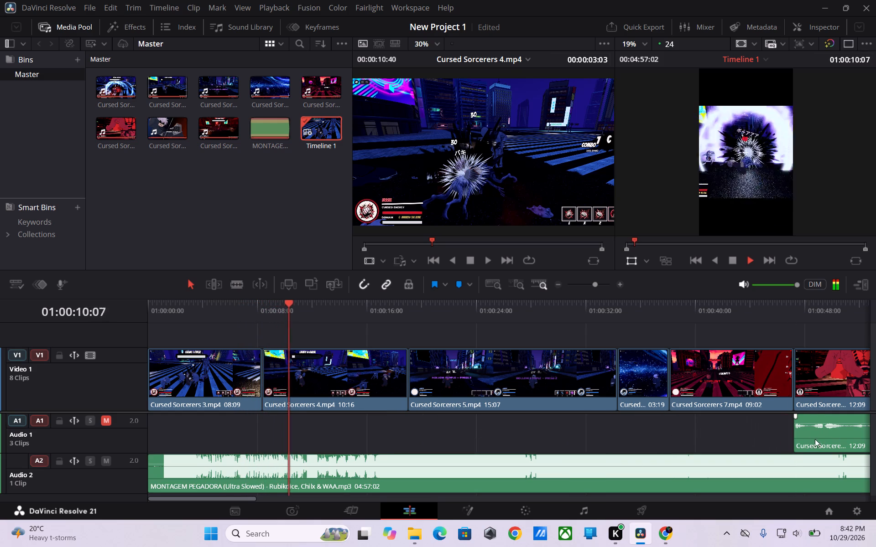
drag(796, 435, 875, 440)
drag(825, 432, 875, 439)
drag(826, 433, 875, 434)
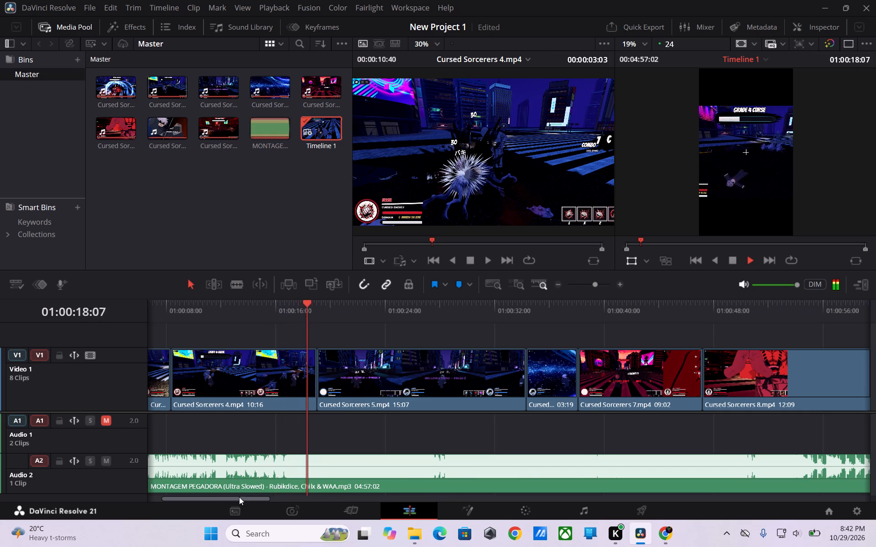
Trim the quiet intro off MONTAGEM PEGADORA to a length of 04:55:21 and move the clip to the timeline's start.
drag(250, 496, 194, 501)
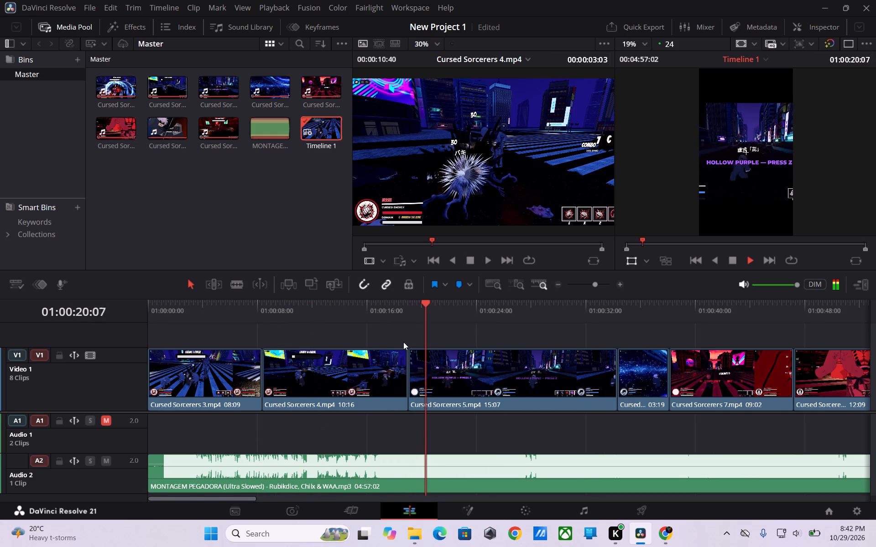
drag(429, 331, 356, 343)
click(168, 463)
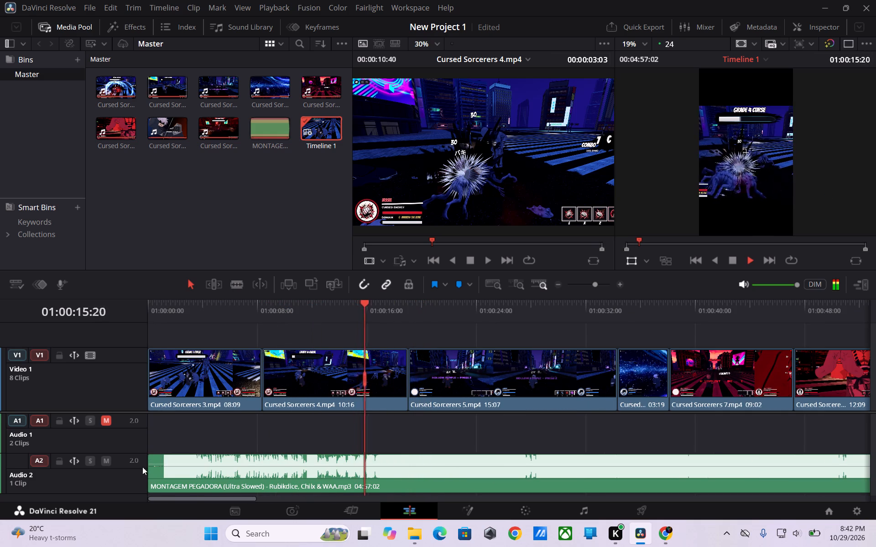
drag(149, 466, 166, 465)
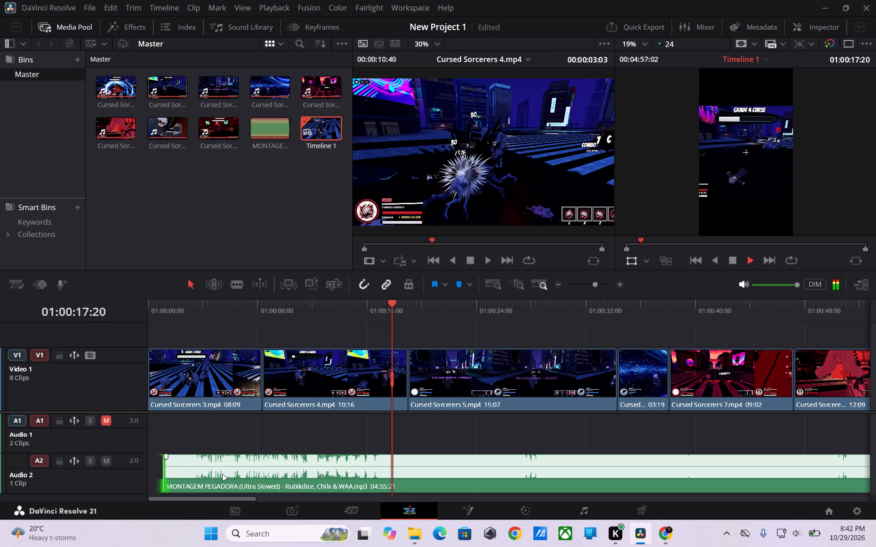
drag(225, 474, 184, 472)
Return the playhead to the start of the timeline and play the trimmed music's opening to 01:00:01:09.
drag(416, 309, 347, 311)
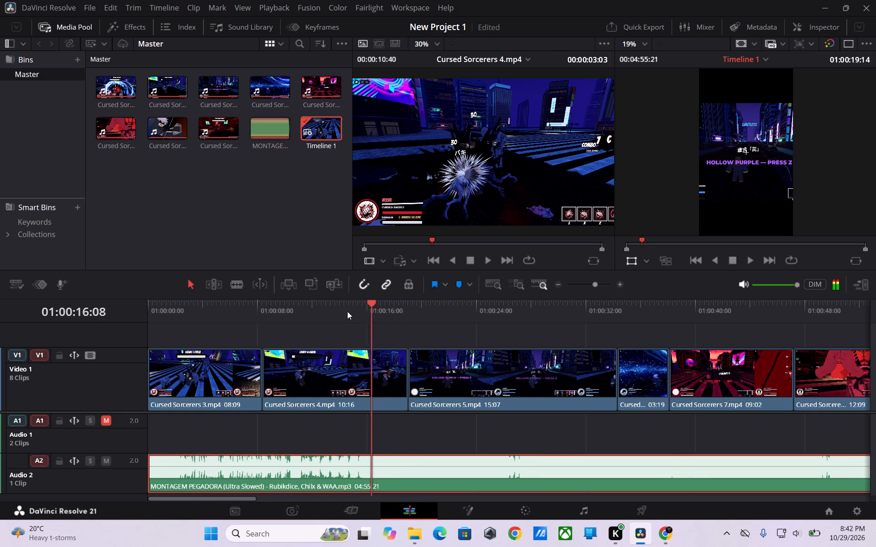
drag(347, 311, 28, 322)
key(space)
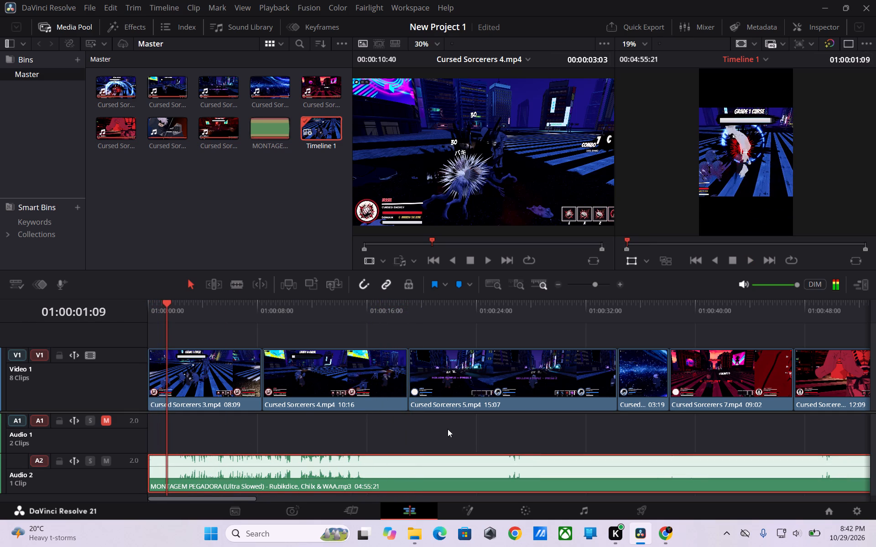
Go through the Fusion, Color and Fairlight pages to the Deliver page and enlarge its video viewer to 24%.
click(478, 507)
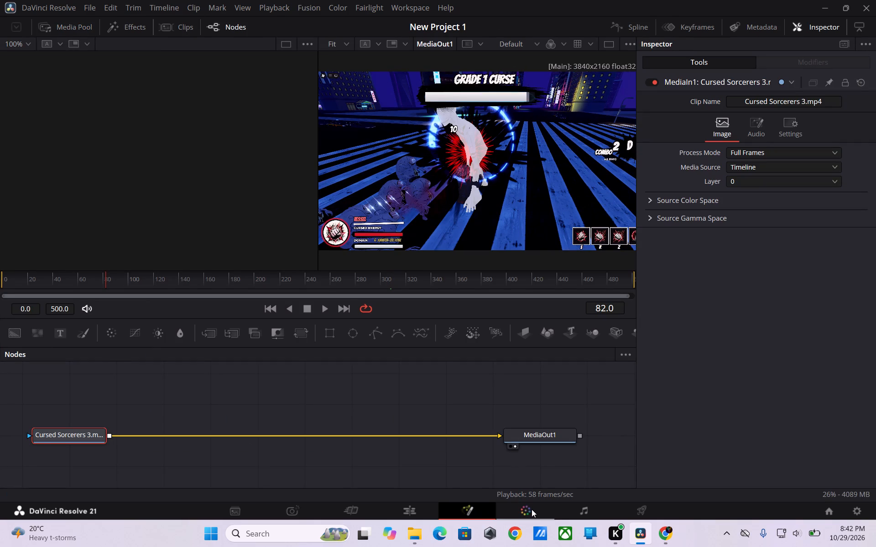
click(532, 509)
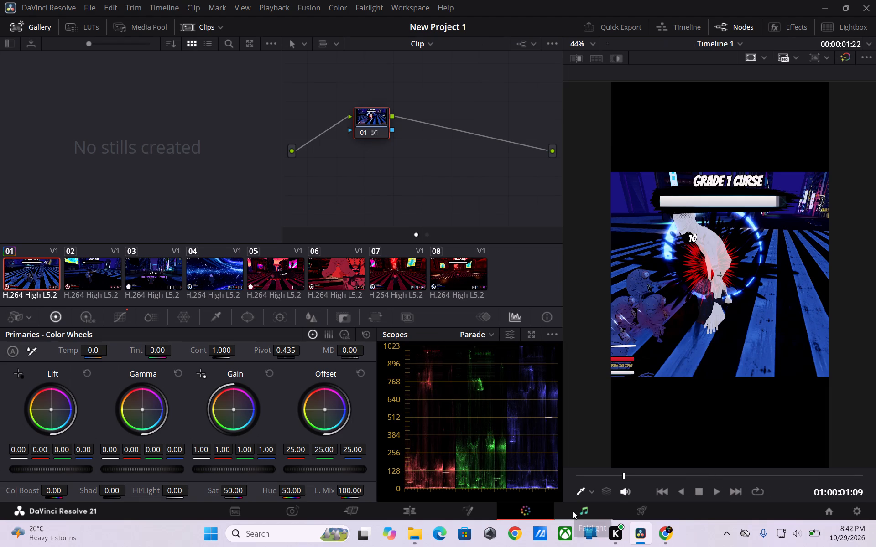
click(573, 511)
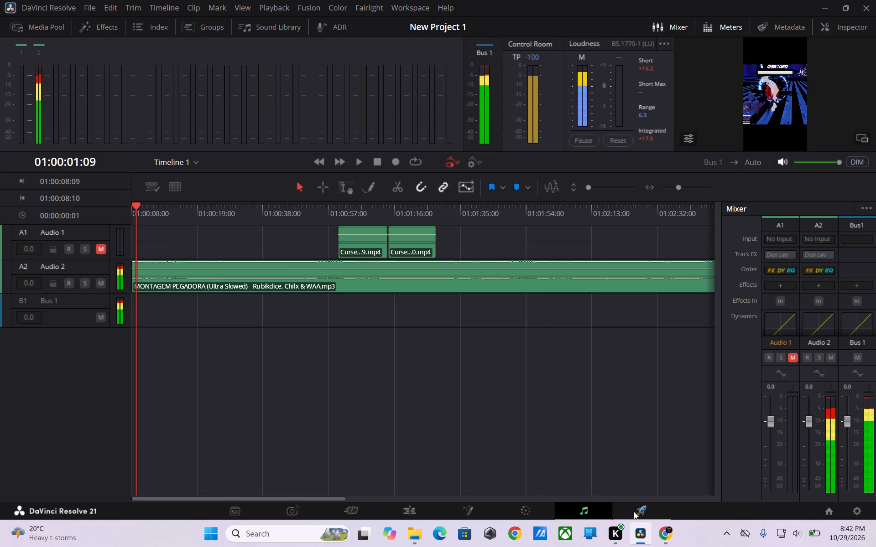
click(634, 511)
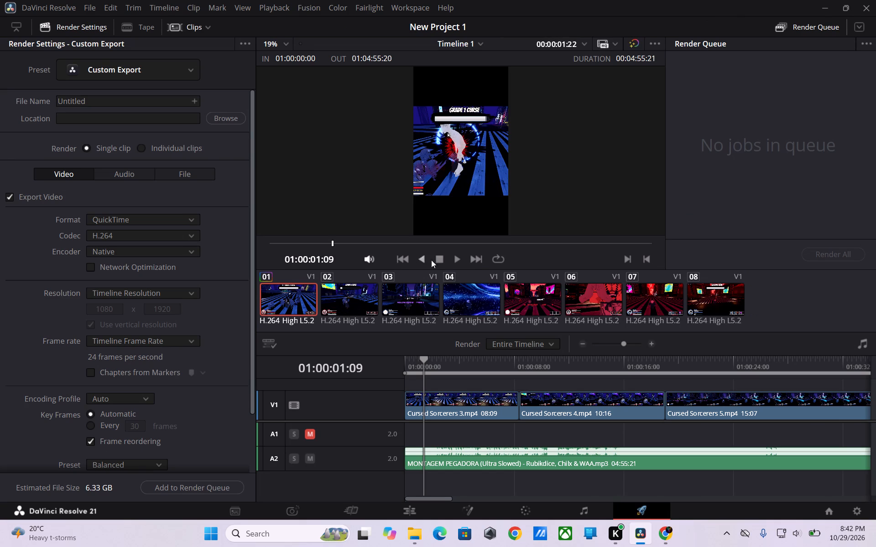
drag(665, 268, 665, 345)
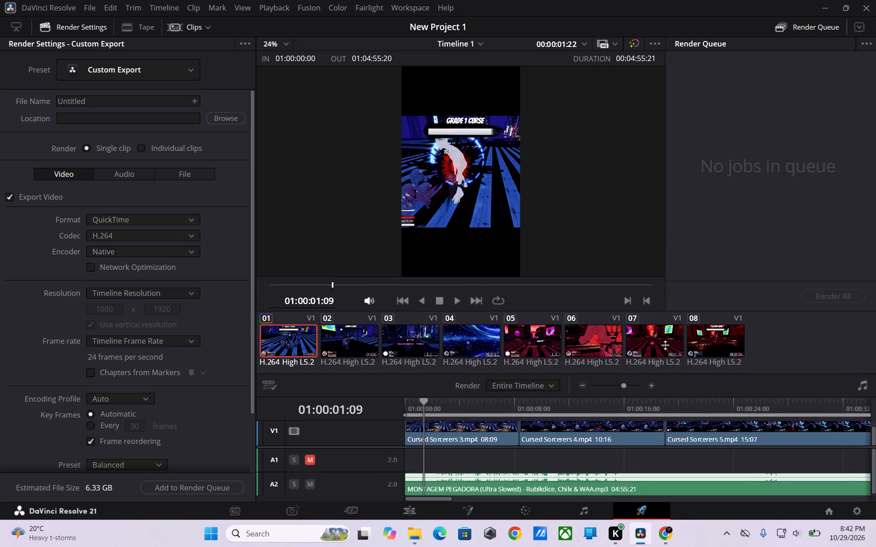
drag(665, 345, 661, 381)
drag(666, 237, 667, 237)
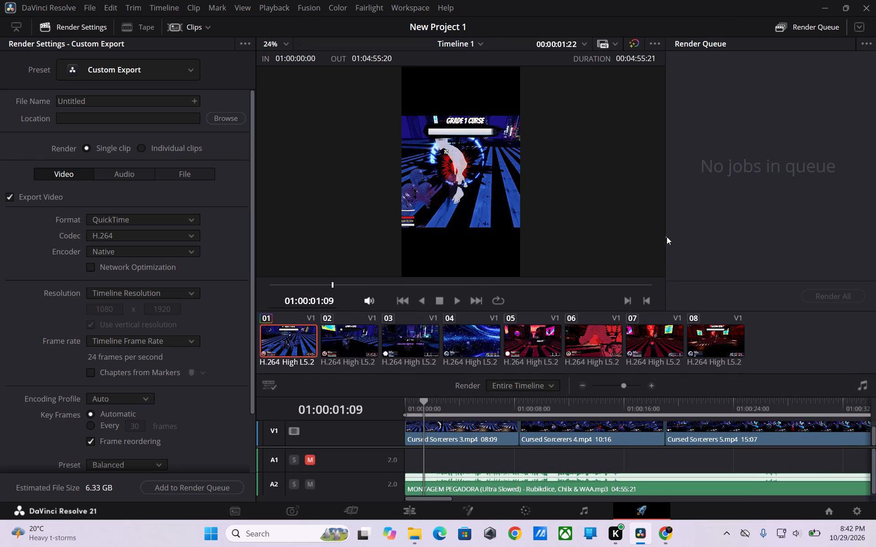
drag(667, 237, 679, 237)
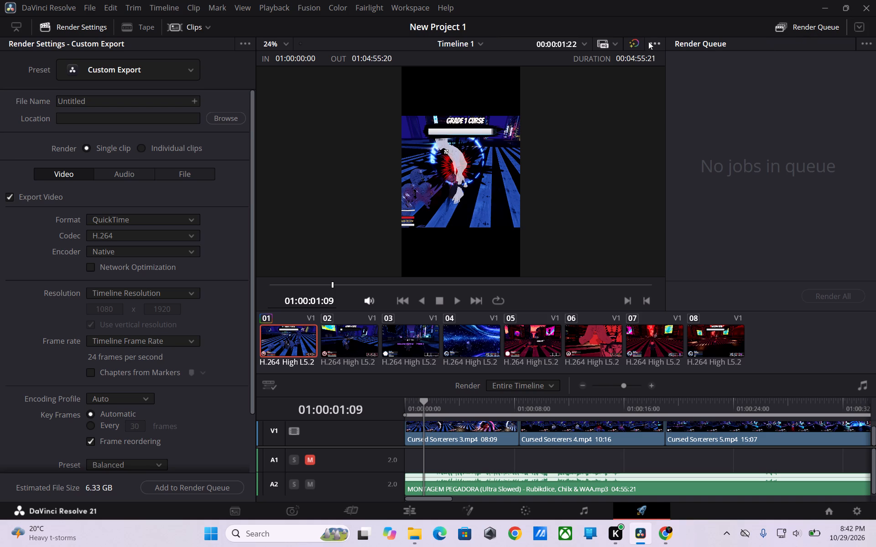
Hide the strip of clip thumbnails on the Deliver page.
click(187, 24)
click(187, 24)
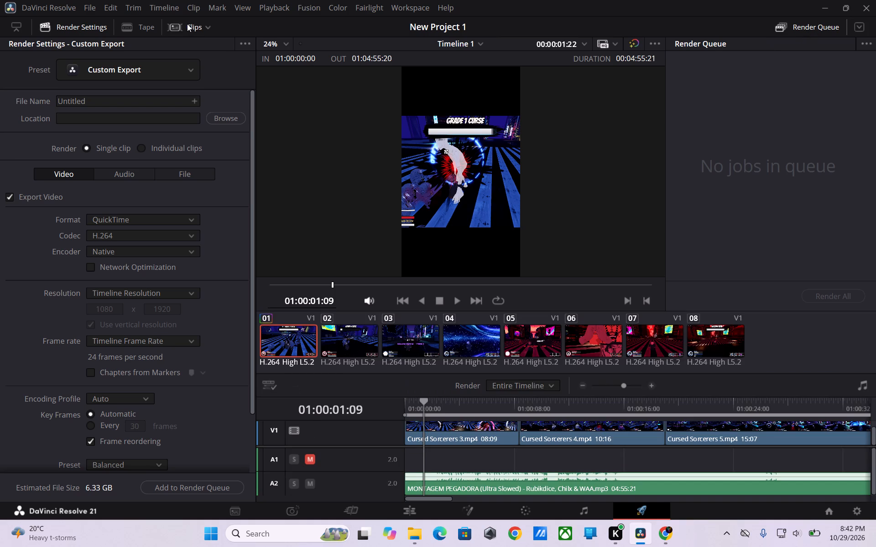
click(187, 24)
click(187, 24)
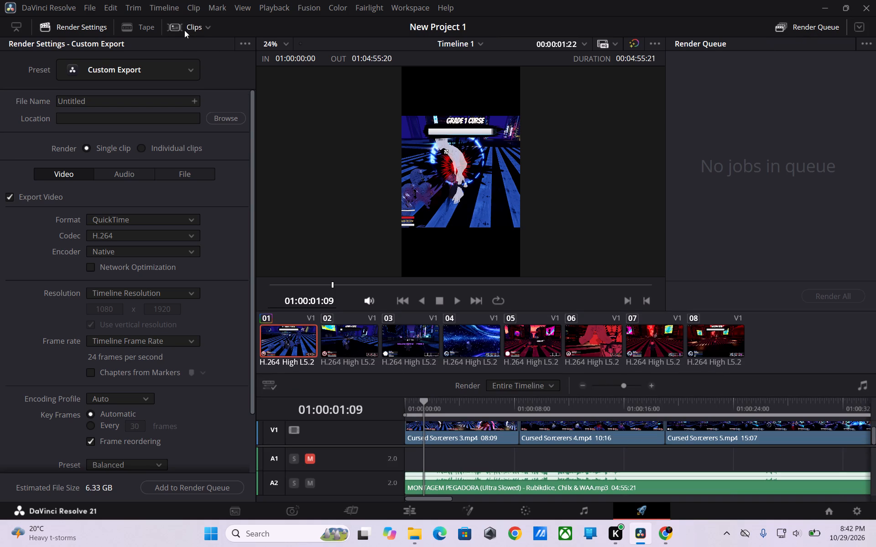
click(184, 28)
Return the playhead to the start of Timeline 1 and play the video with the trimmed music.
drag(418, 347, 402, 342)
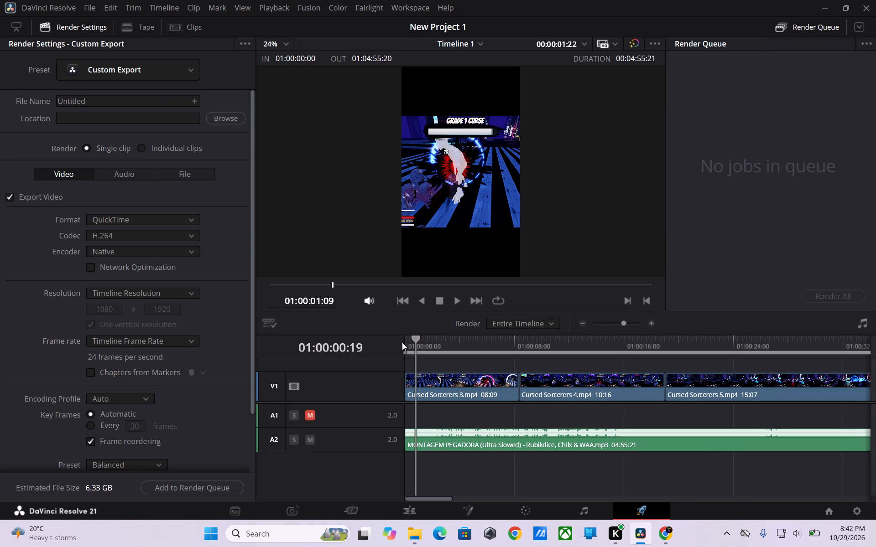
drag(402, 342, 394, 342)
key(space)
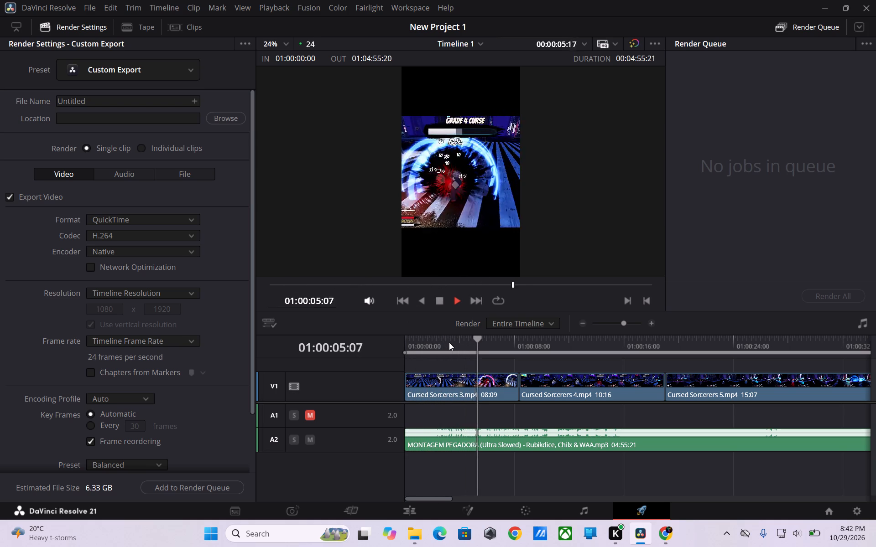
Play Timeline 1 in short stretches up to about 01:00:13 and place the playhead near 01:00:10:04 to locate the music's cut point.
key(space)
key(space)
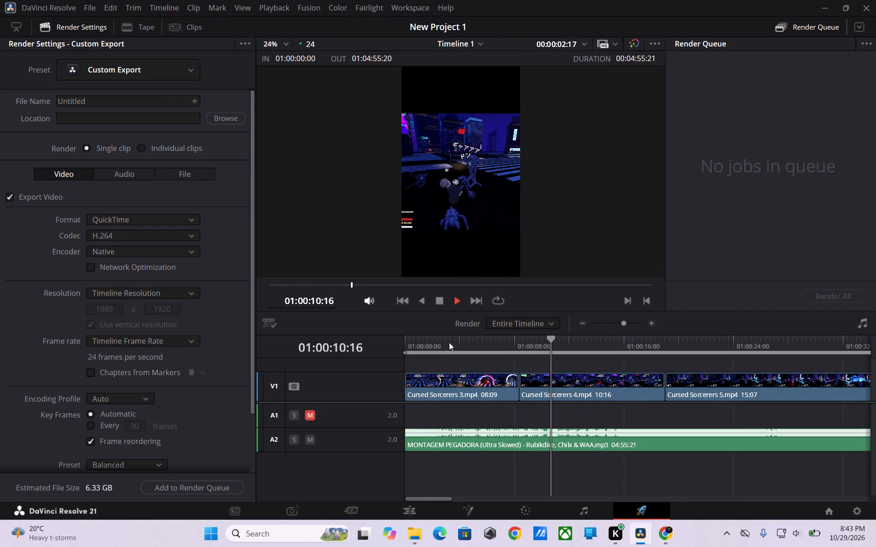
key(space)
key(space)
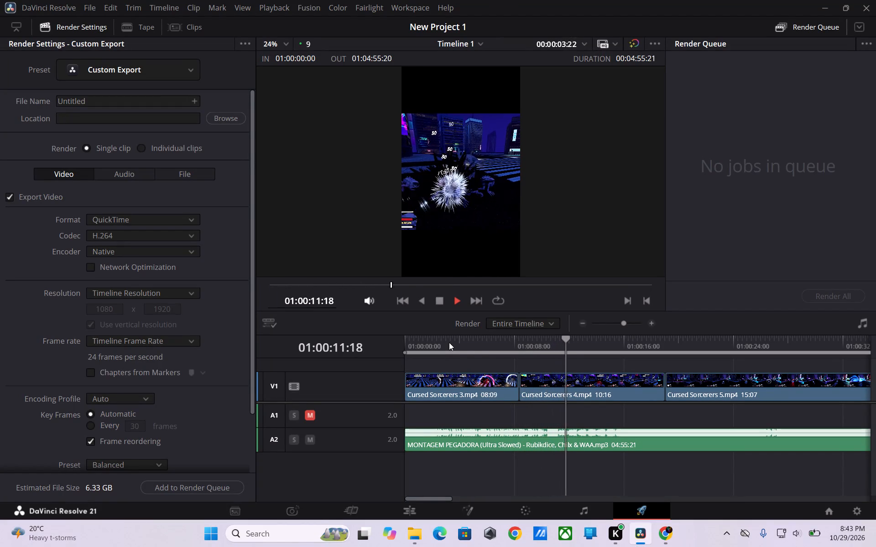
drag(589, 366, 555, 366)
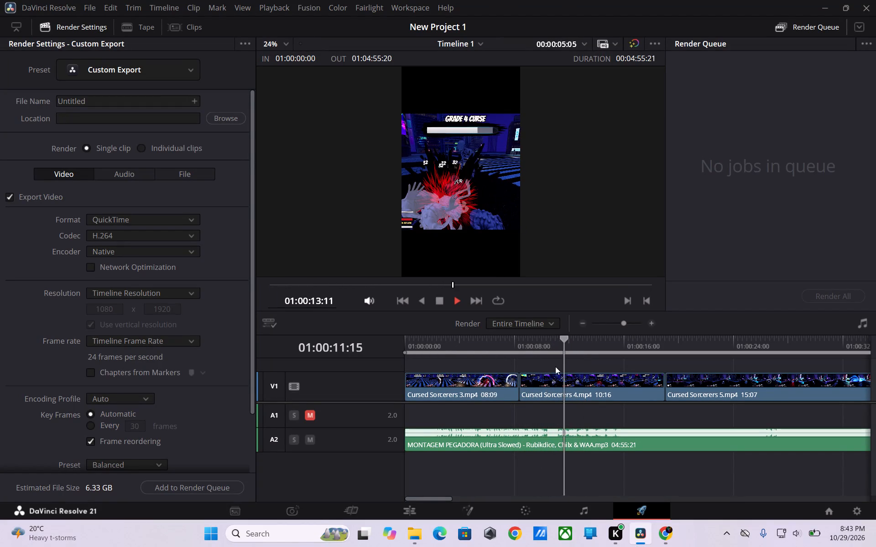
drag(555, 366, 531, 366)
key(space)
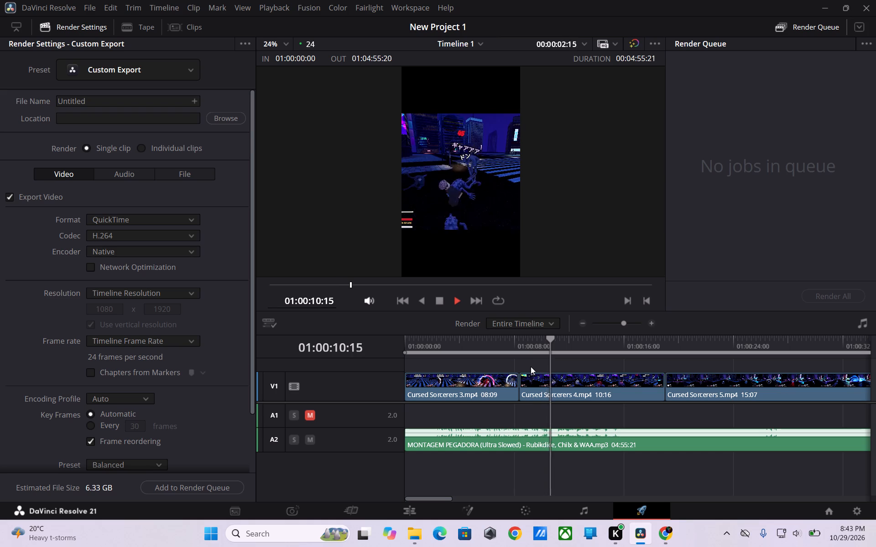
key(space)
drag(552, 368, 544, 368)
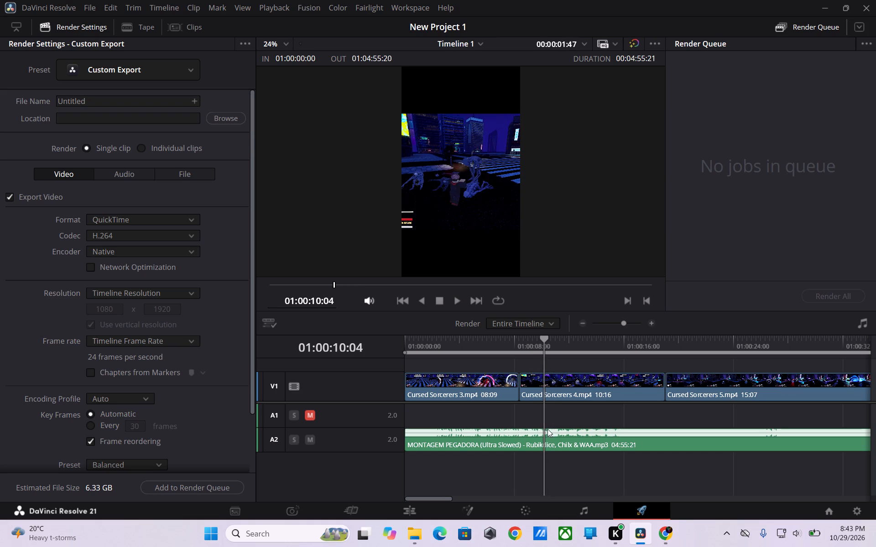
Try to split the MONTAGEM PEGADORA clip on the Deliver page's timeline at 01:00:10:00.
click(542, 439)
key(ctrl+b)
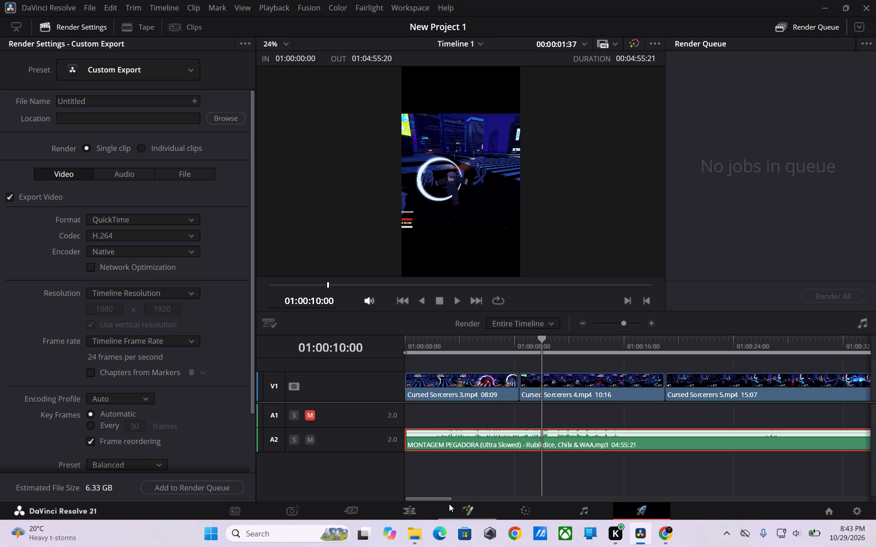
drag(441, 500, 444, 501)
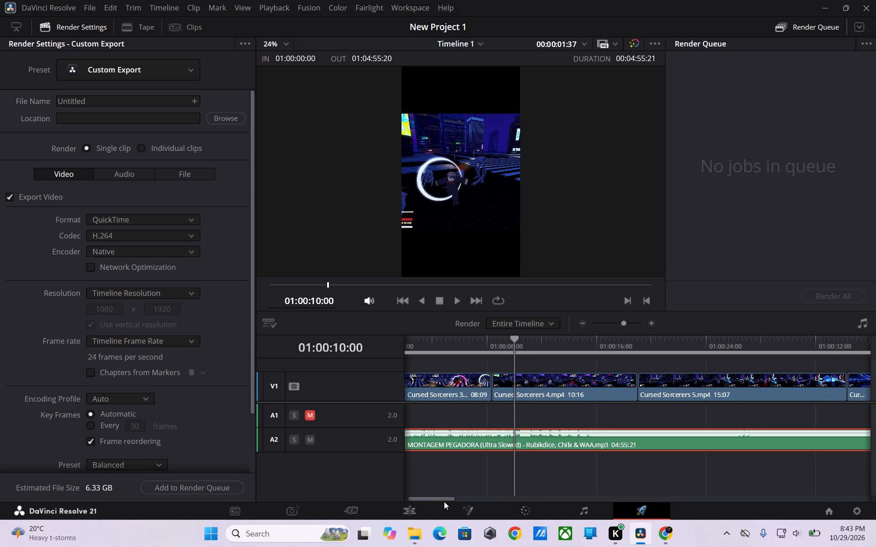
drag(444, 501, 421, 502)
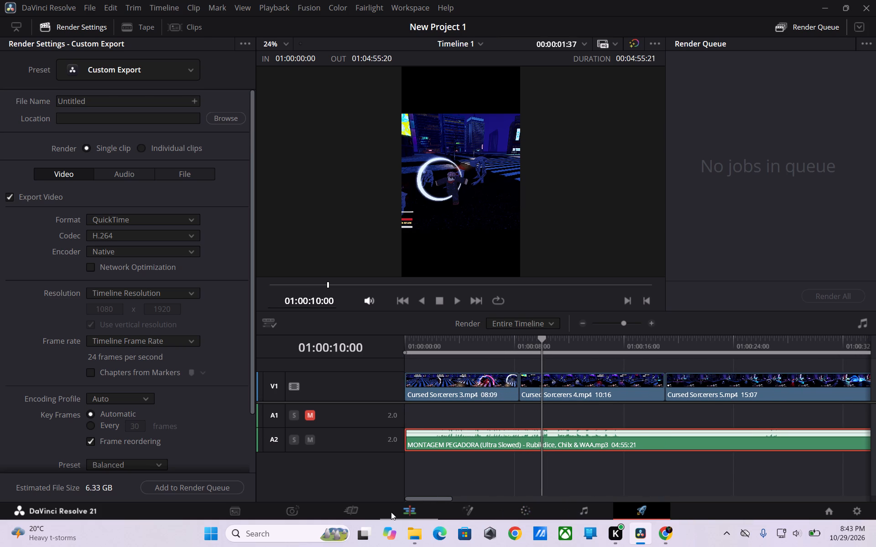
Go through the Cut page to the Edit page to work on Timeline 1.
click(368, 513)
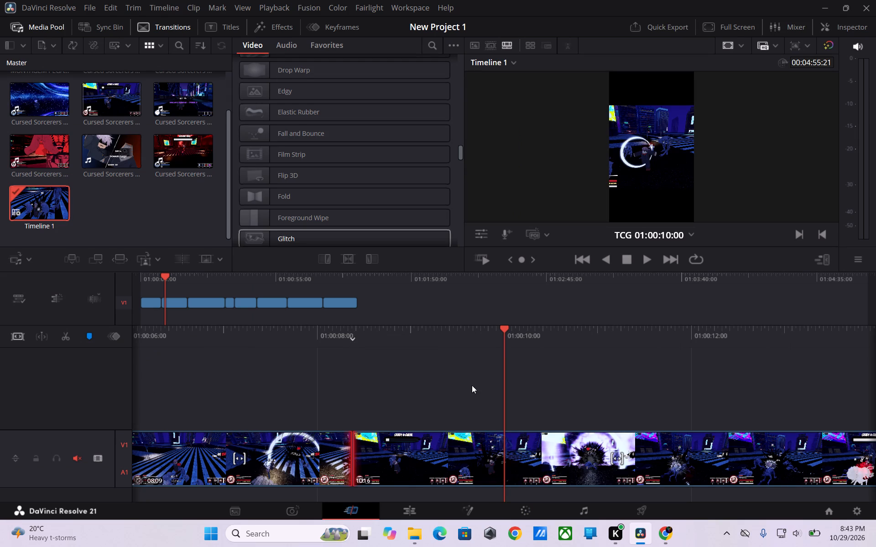
click(415, 509)
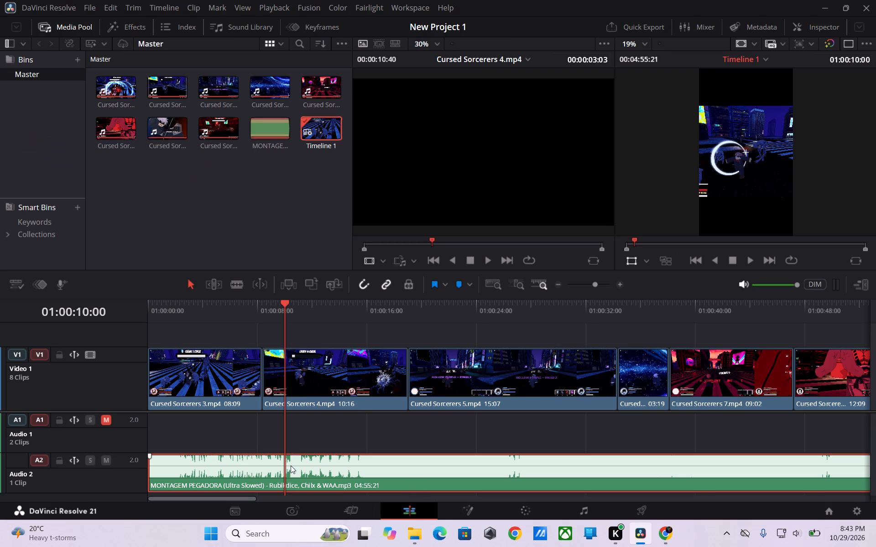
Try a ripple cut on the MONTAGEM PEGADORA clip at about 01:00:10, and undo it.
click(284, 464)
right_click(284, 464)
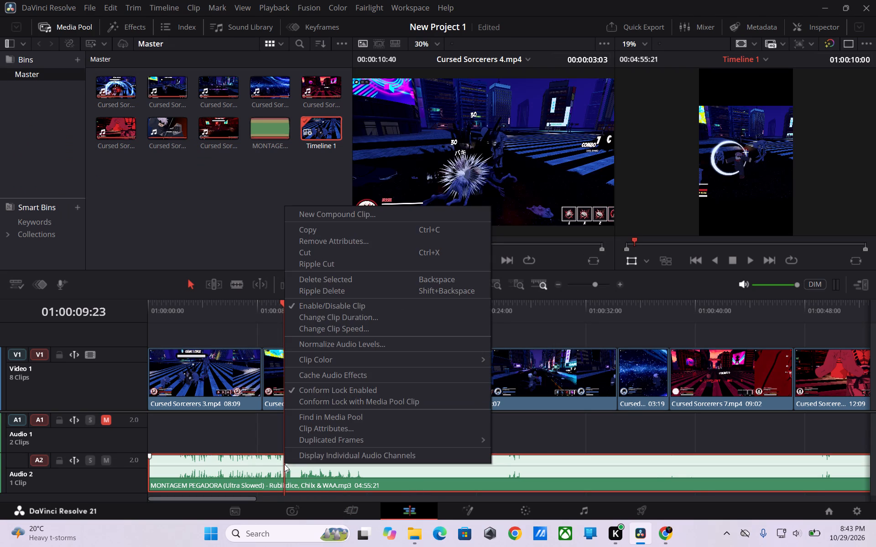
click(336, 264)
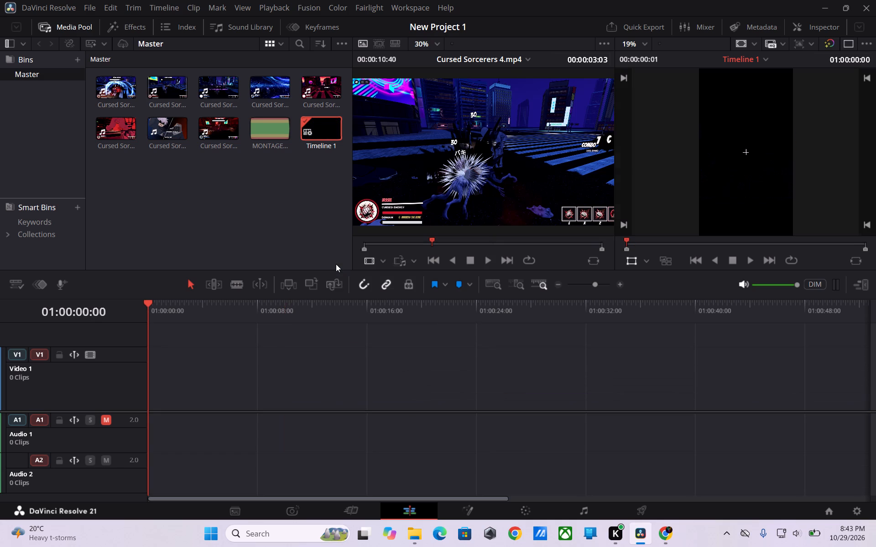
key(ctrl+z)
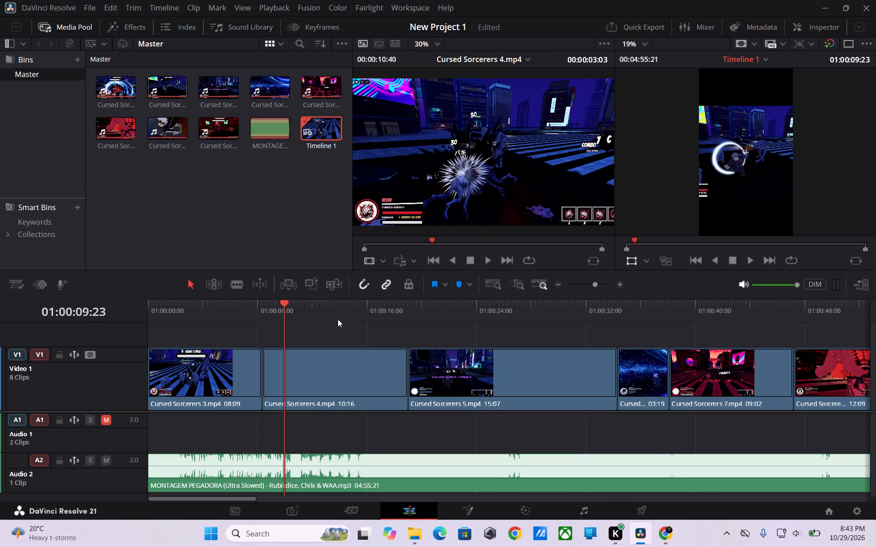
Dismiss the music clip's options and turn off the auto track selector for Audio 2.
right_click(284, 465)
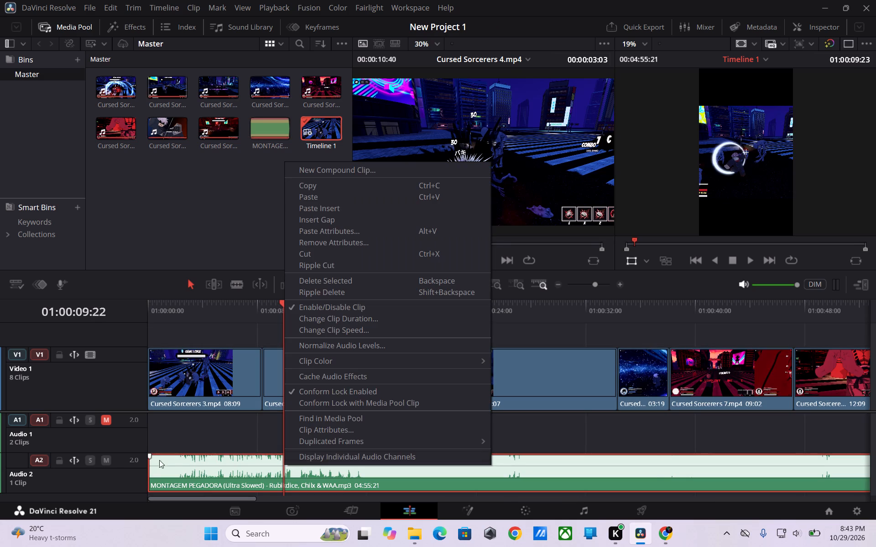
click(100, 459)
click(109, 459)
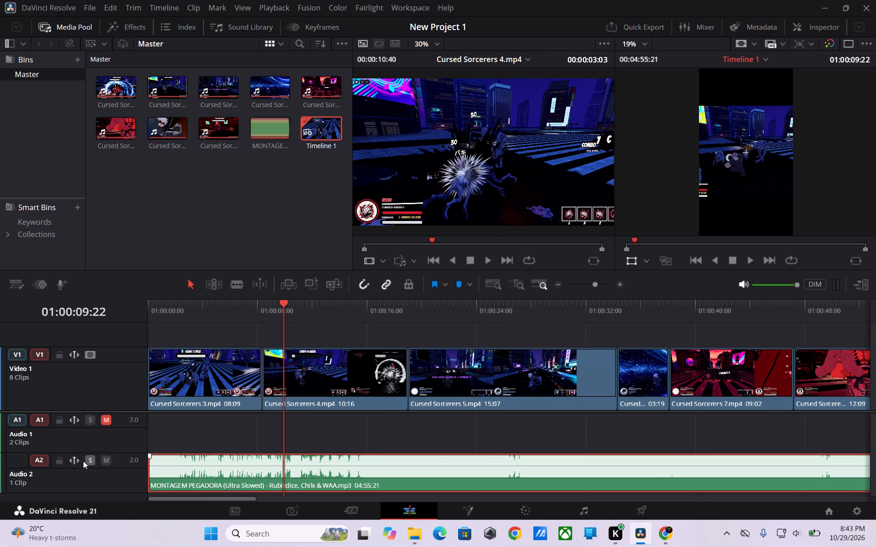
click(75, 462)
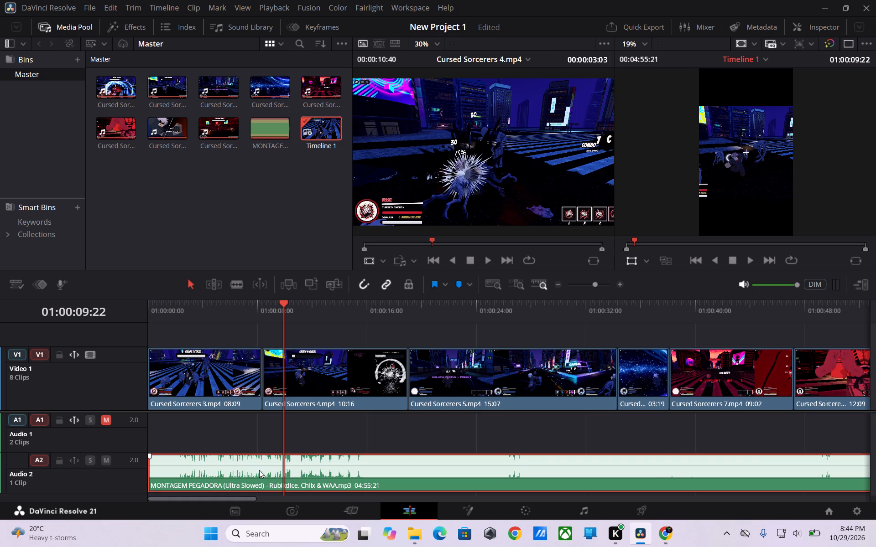
Play the music from about 01:00:09 to 01:00:11:07 and move the playhead back to 01:00:10:21.
drag(283, 301, 288, 301)
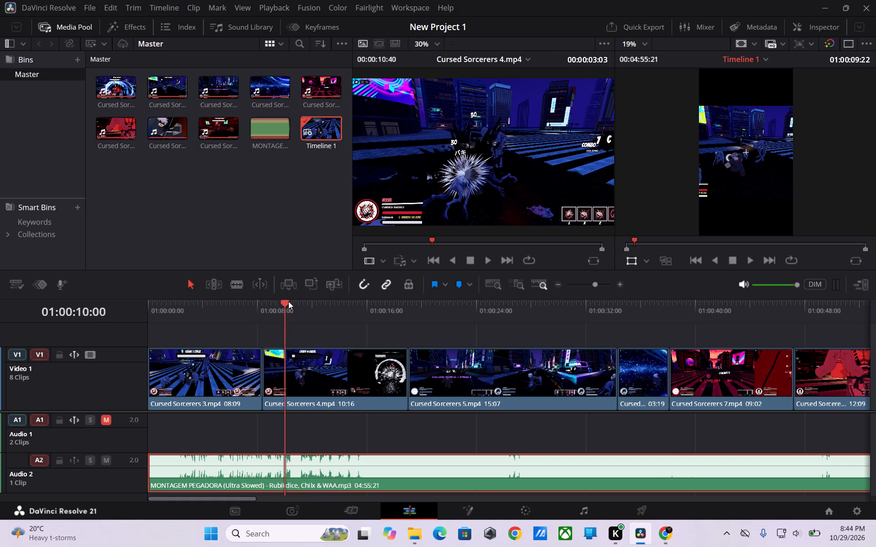
drag(288, 301, 272, 304)
key(space)
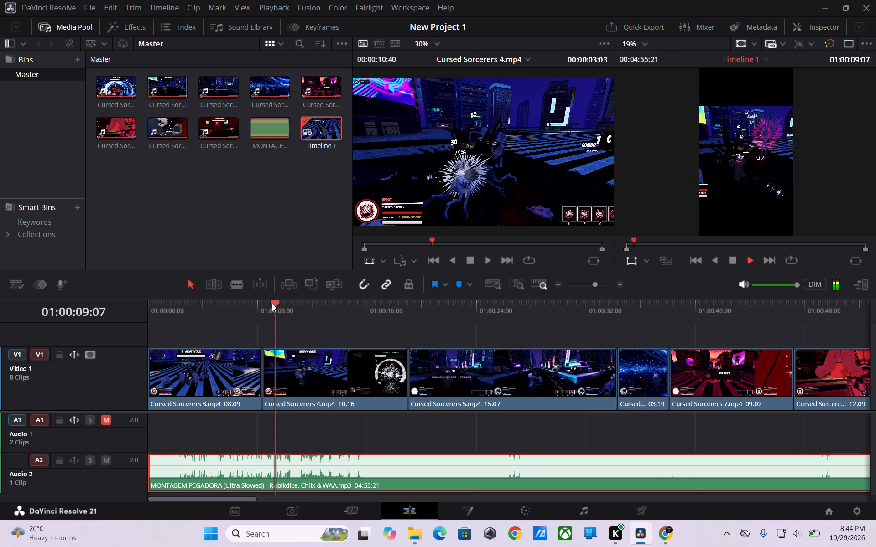
key(space)
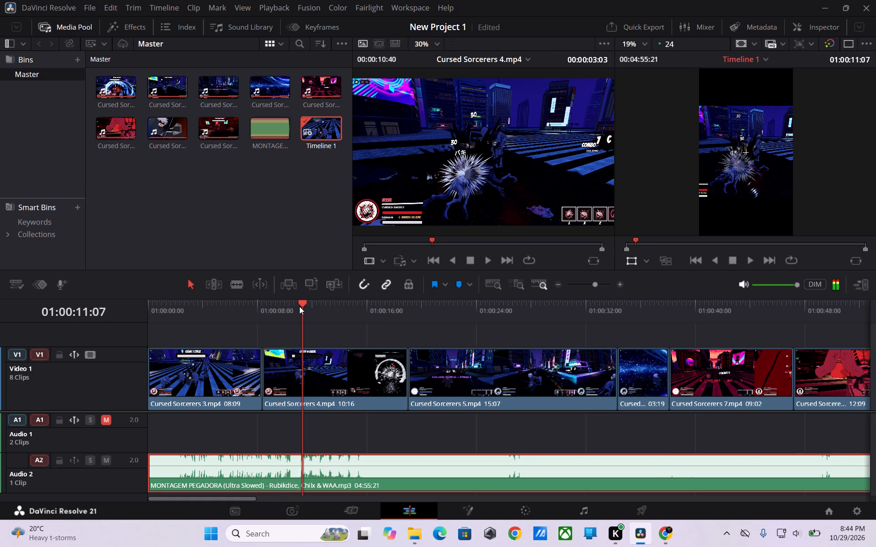
drag(303, 305, 297, 306)
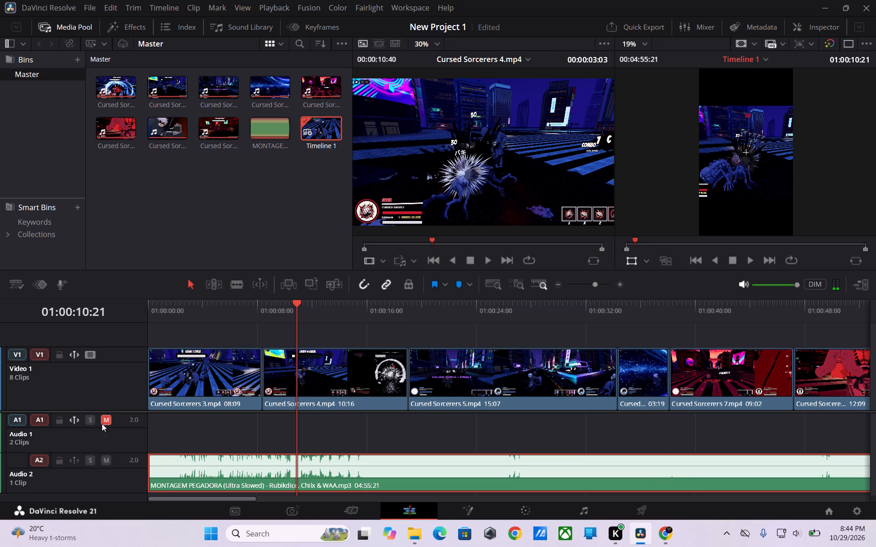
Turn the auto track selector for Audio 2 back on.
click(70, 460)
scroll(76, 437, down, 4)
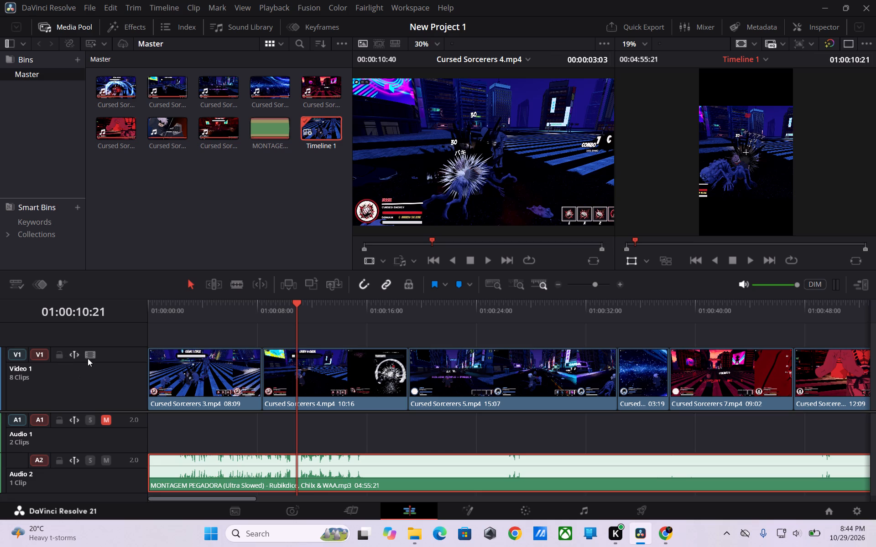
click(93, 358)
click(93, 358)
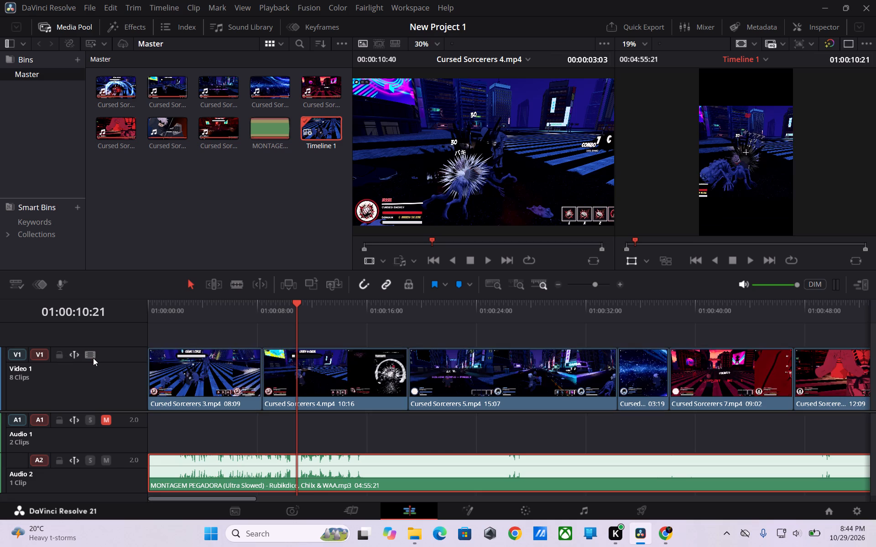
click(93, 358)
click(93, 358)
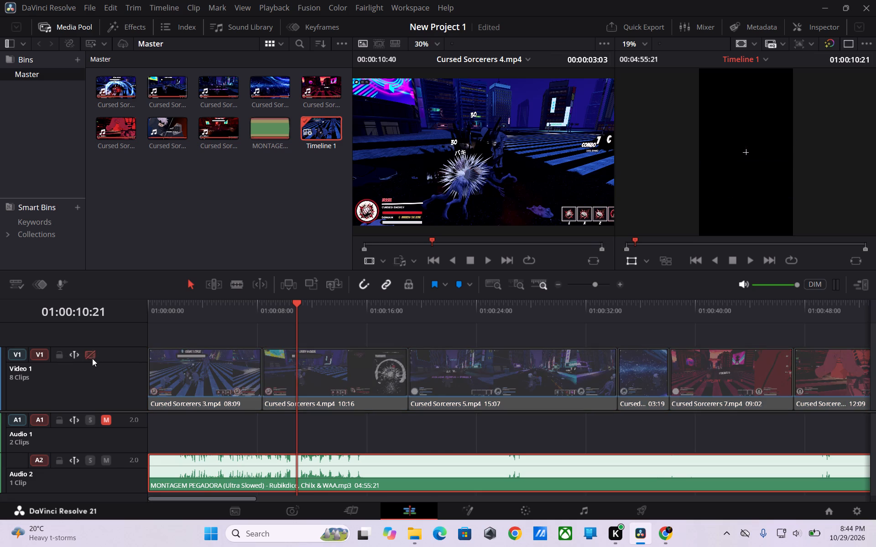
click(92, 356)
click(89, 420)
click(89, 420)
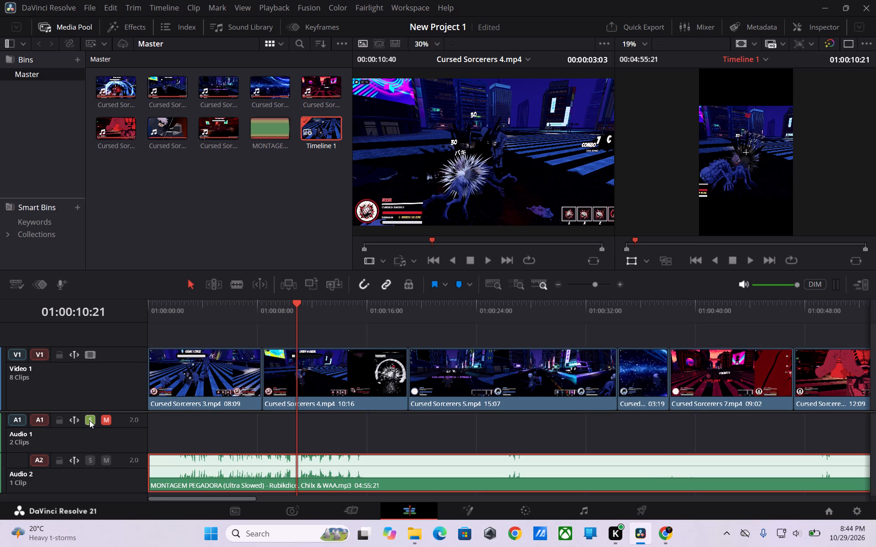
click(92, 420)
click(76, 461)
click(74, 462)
Activate Trim Edit Mode, play the music from 01:00:11:00, and set the playhead to 01:00:10:18.
click(213, 286)
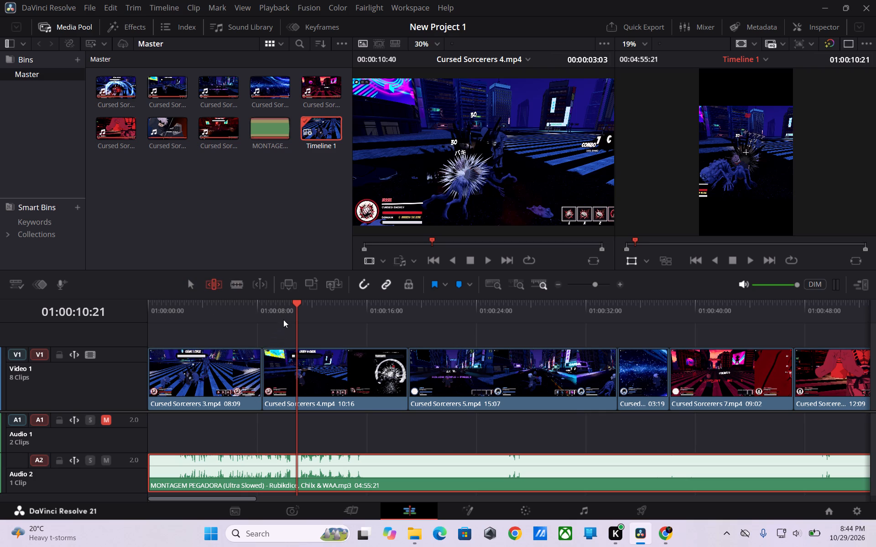
click(301, 301)
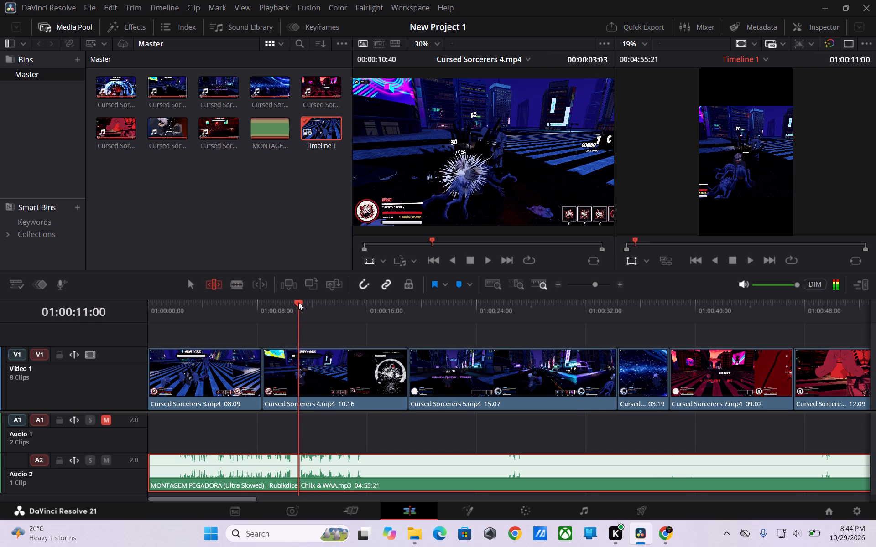
key(space)
key(space)
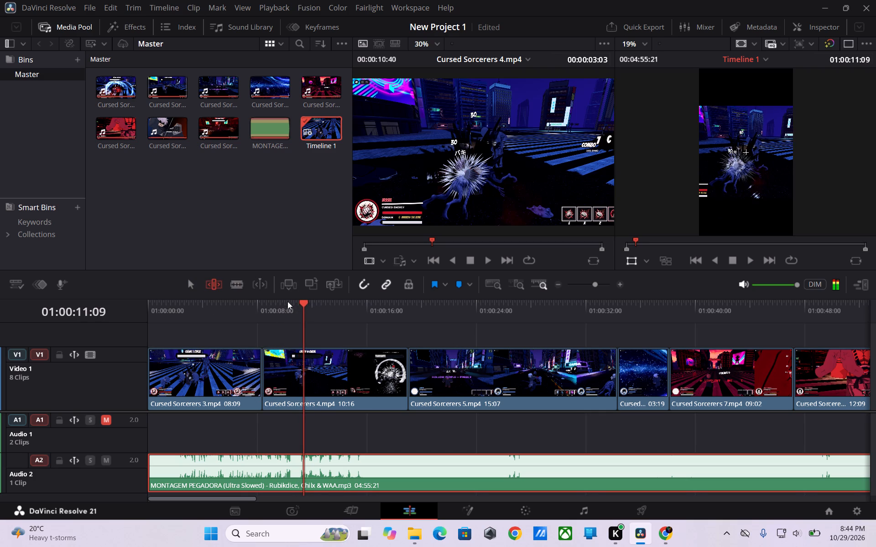
drag(304, 304, 295, 304)
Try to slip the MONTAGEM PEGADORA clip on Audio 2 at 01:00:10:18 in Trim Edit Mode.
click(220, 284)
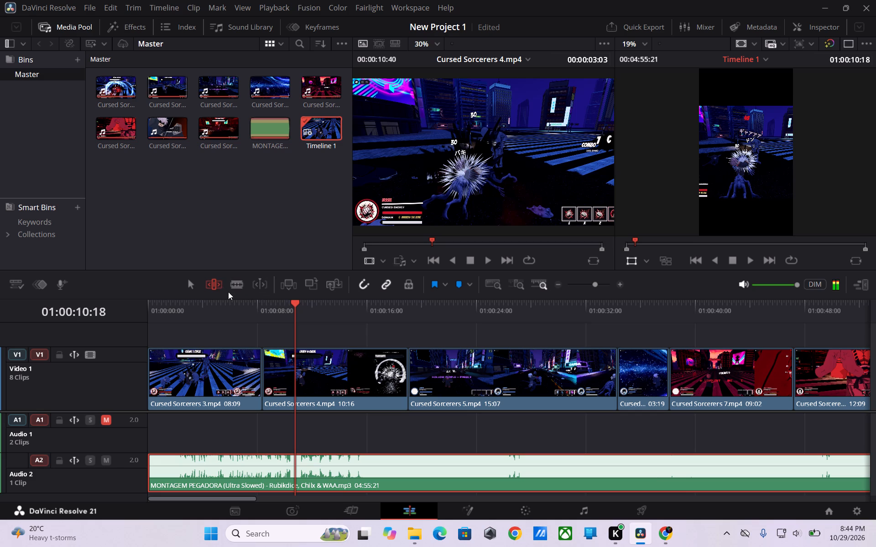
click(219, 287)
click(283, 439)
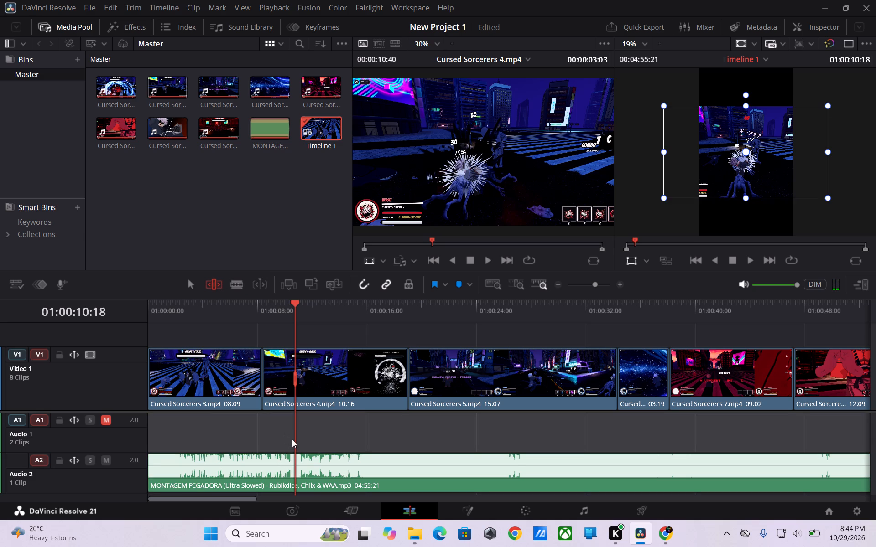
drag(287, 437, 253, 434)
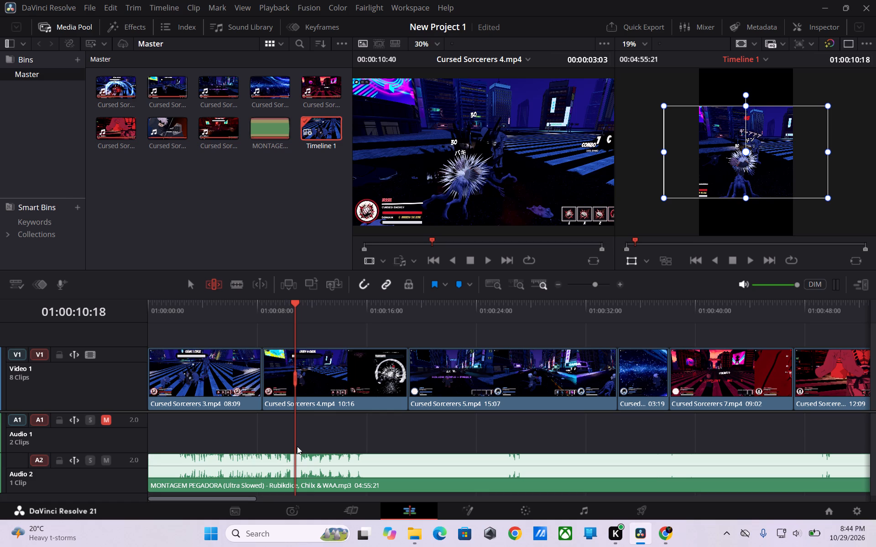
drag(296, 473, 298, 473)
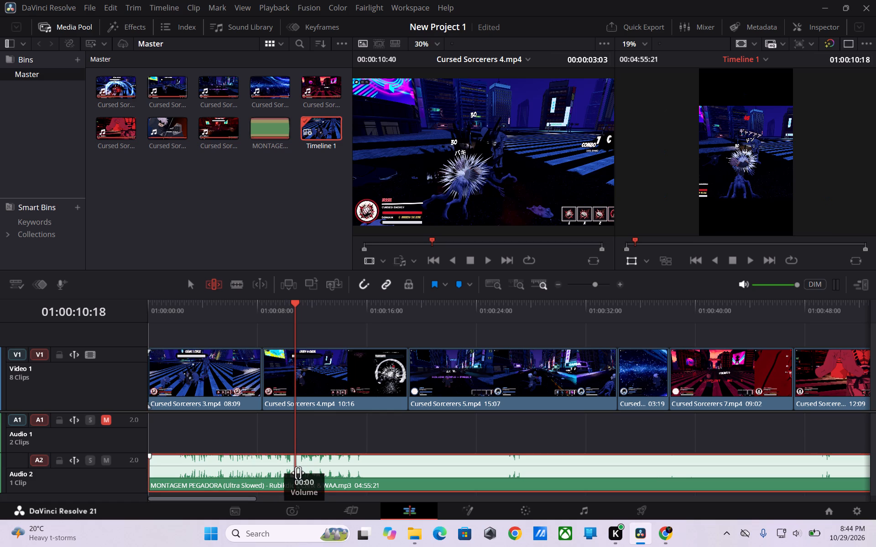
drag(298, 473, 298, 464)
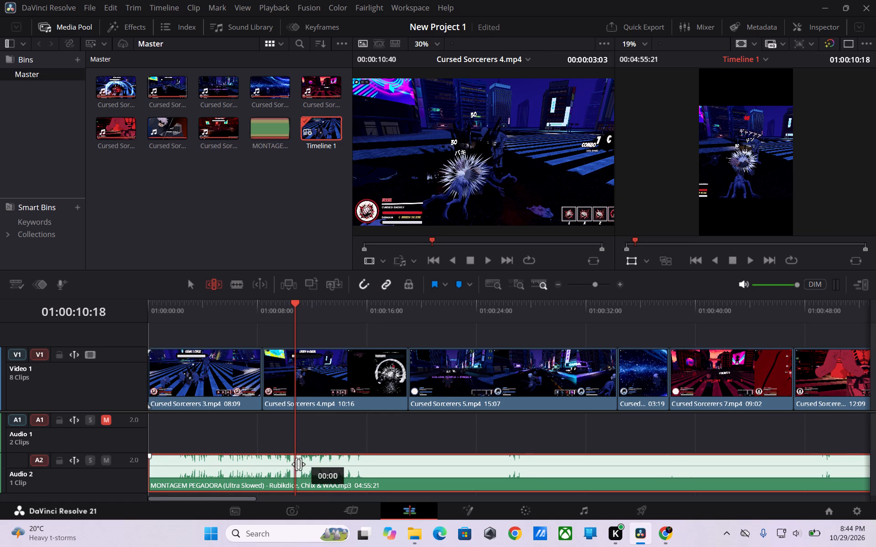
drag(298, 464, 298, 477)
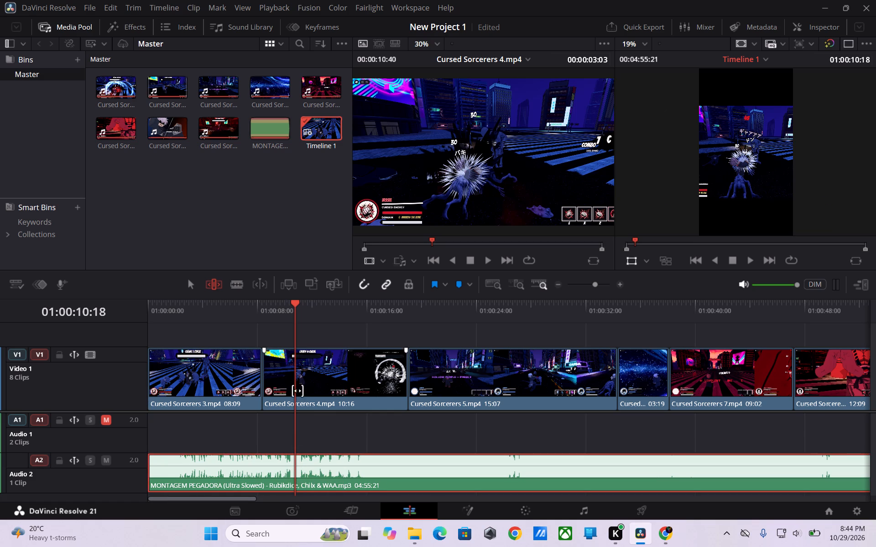
Return the playhead to 01:00:00:00 and add a blue flag to the music clip.
drag(293, 307, 145, 297)
click(438, 291)
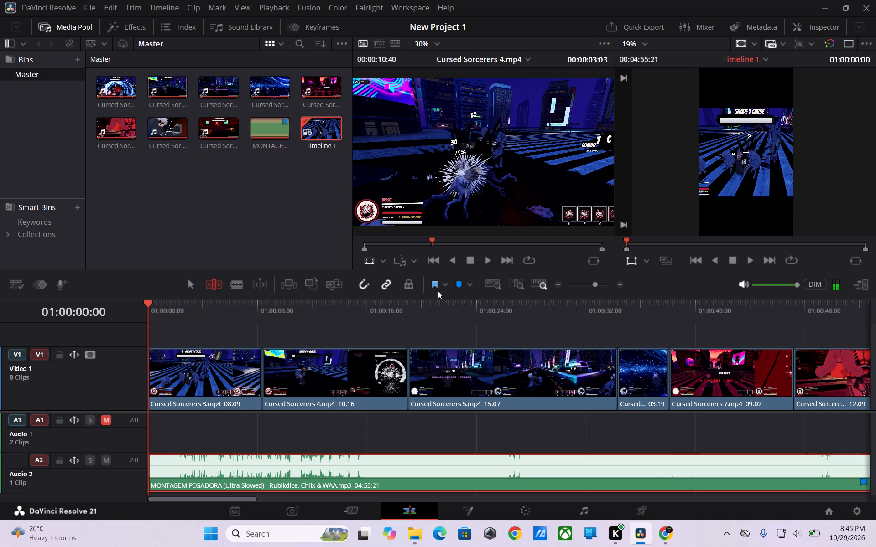
Play the music from about 01:00:08:15 and add a blue marker to the clip at 01:00:10:19.
drag(146, 306, 191, 312)
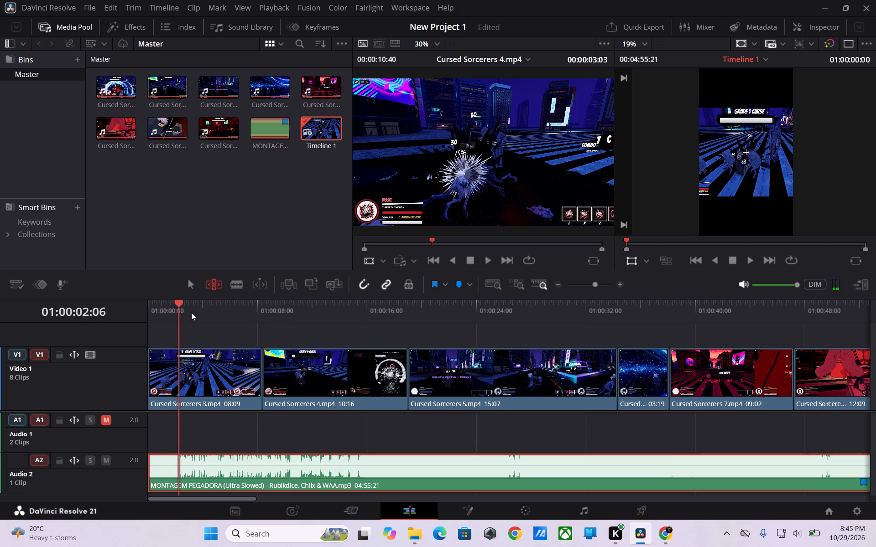
drag(191, 312, 267, 331)
key(space)
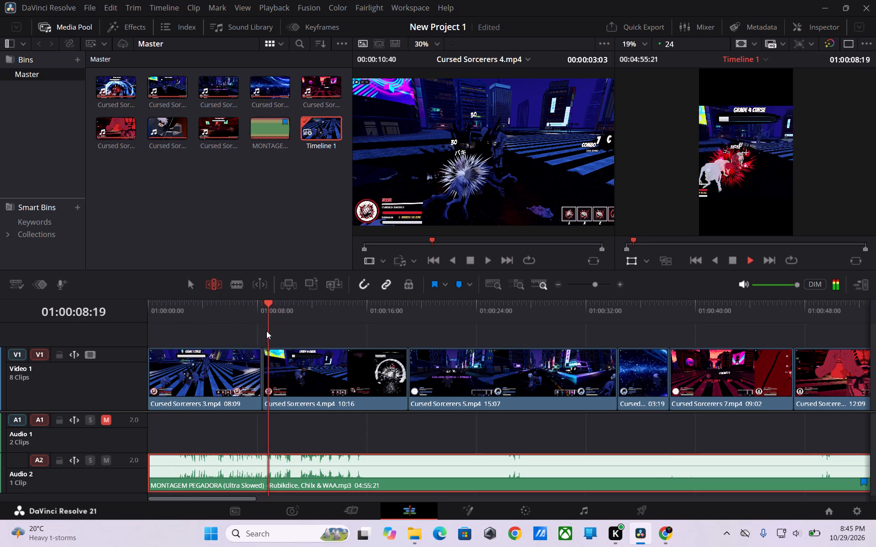
key(space)
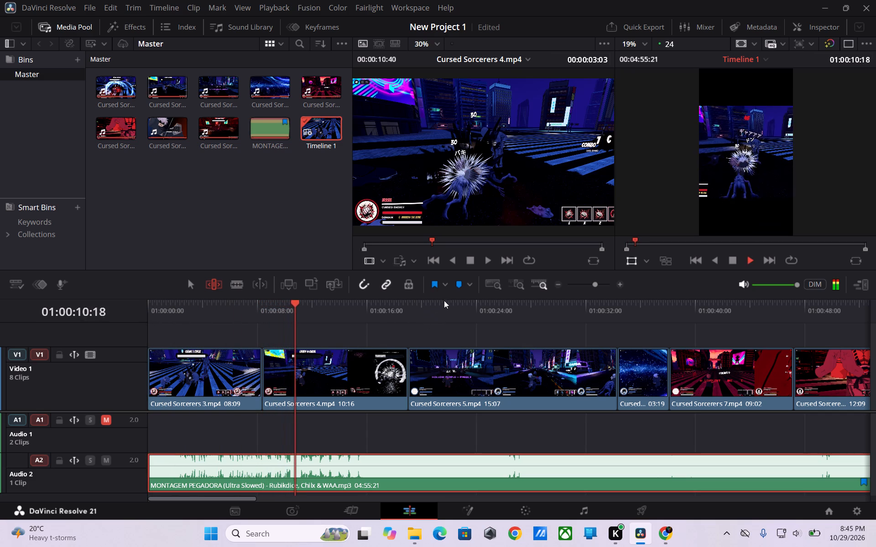
click(461, 288)
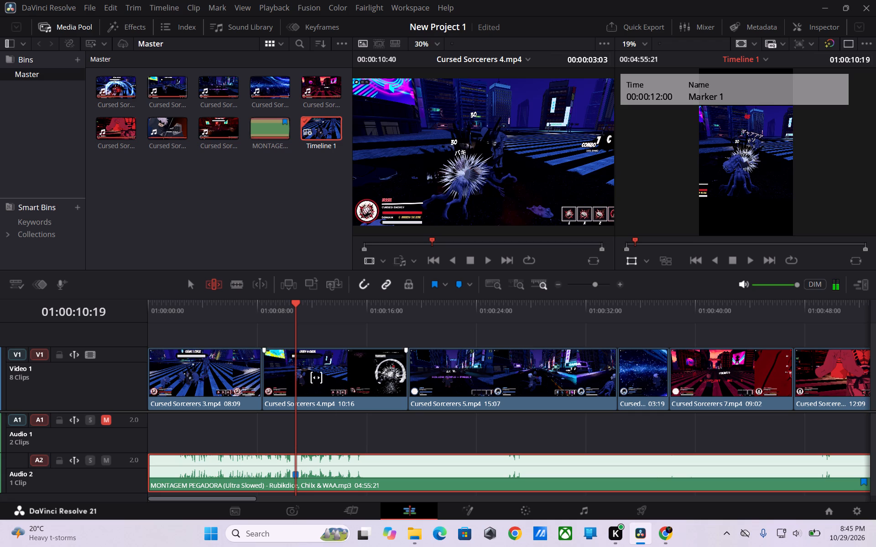
Continue playing the music and add a second blue marker to the clip at 01:00:16:16.
key(space)
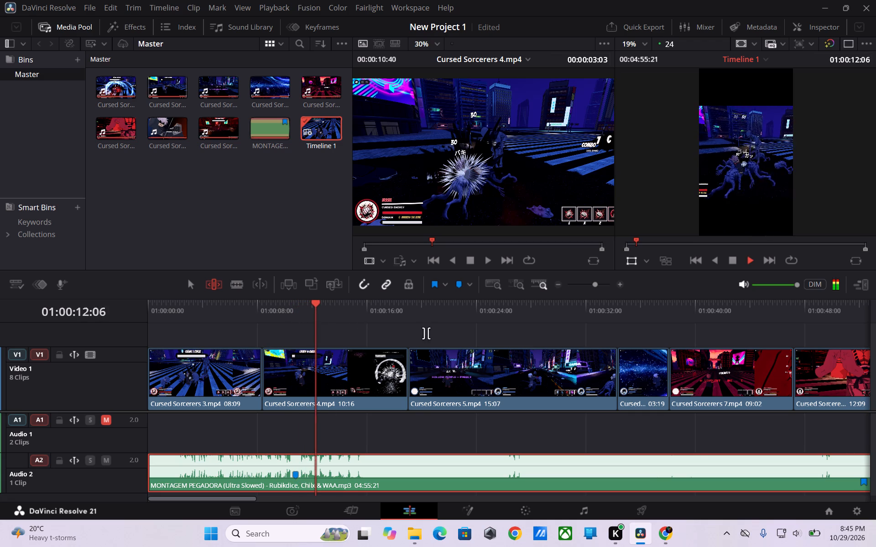
key(space)
click(459, 287)
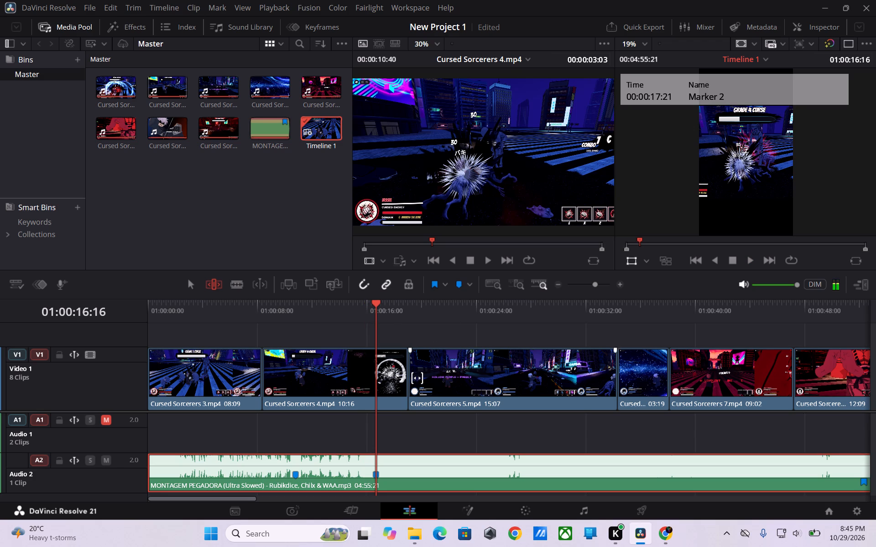
Replay the music from 01:00:07:03, adding five blue markers at about 01:00:20, 01:00:22:12, 01:00:25, 01:00:28 and 01:00:30:18.
drag(378, 304, 245, 306)
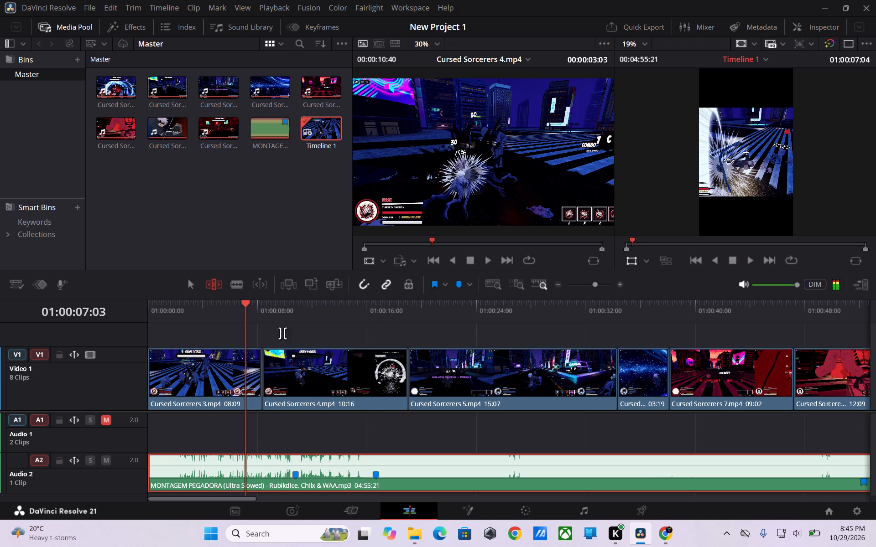
key(space)
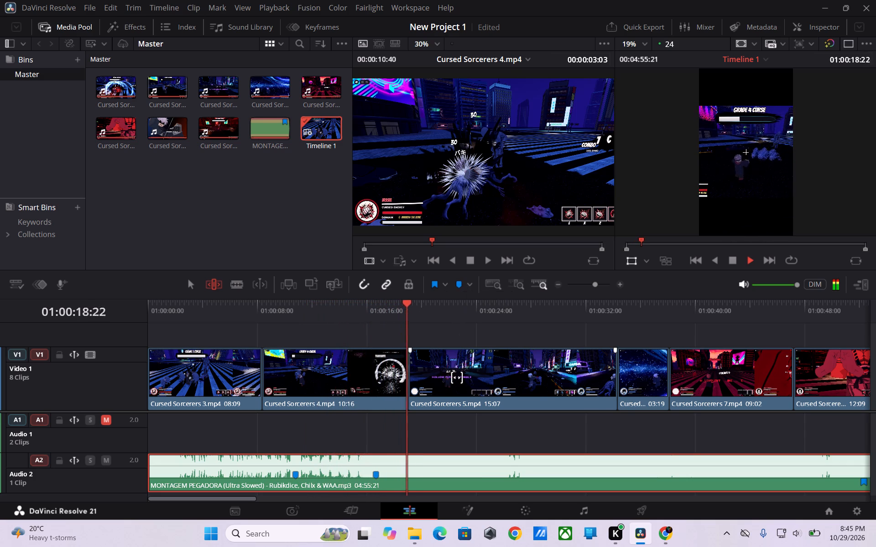
click(460, 289)
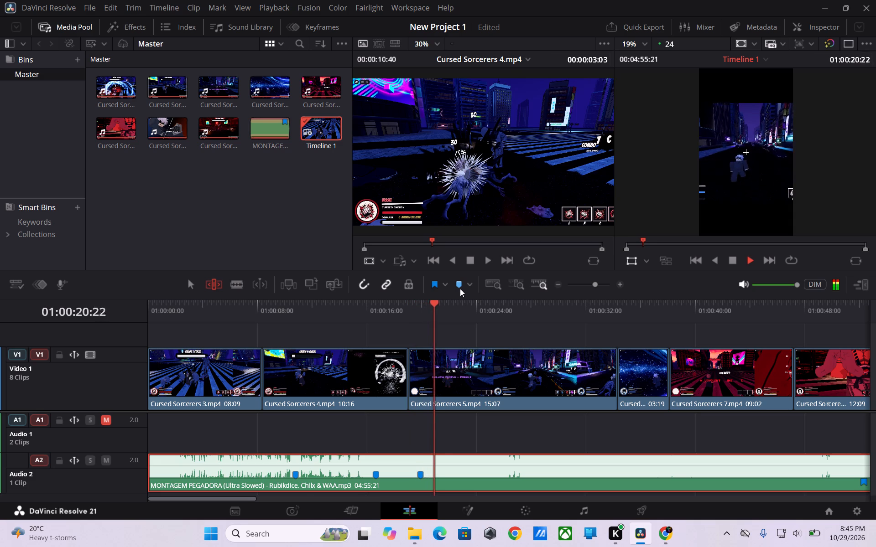
click(460, 289)
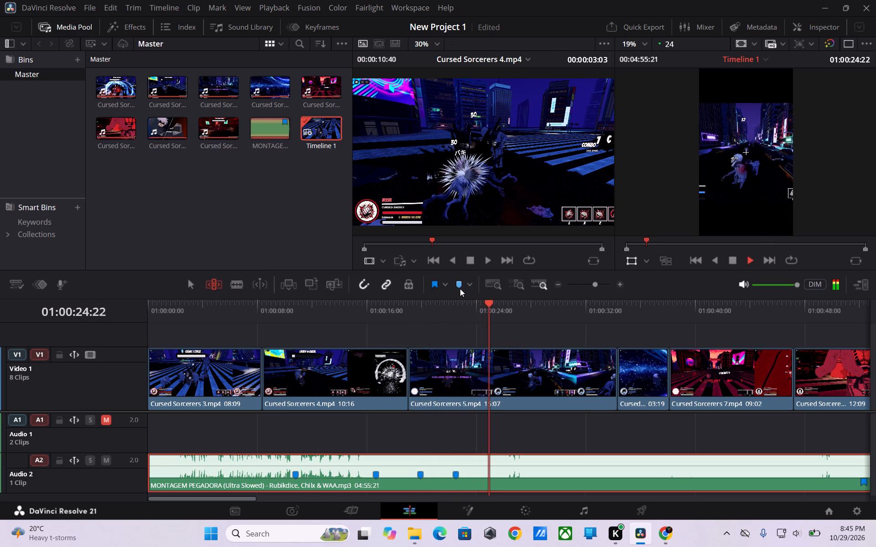
click(460, 289)
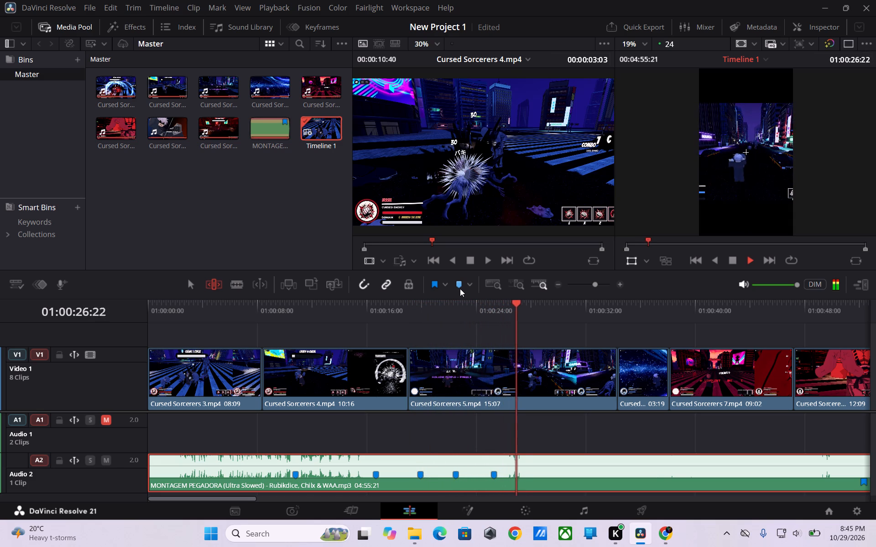
click(460, 289)
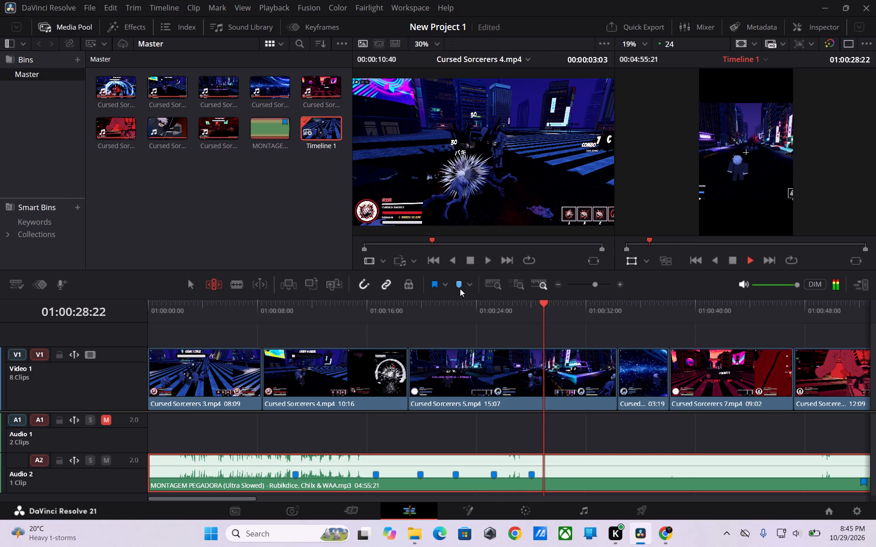
click(460, 289)
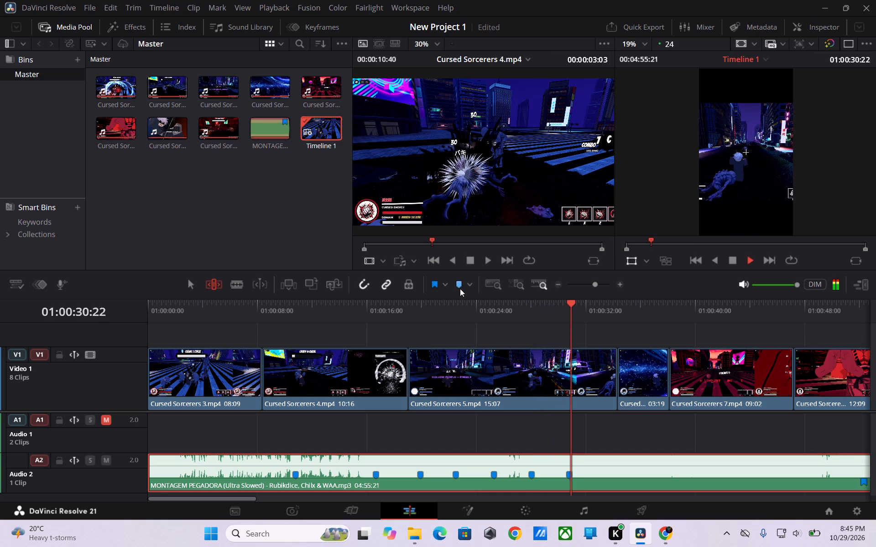
key(space)
Play the marked music from the timeline start to about 01:00:23 to check the marker timing, and return the playhead to the start.
drag(575, 310, 176, 286)
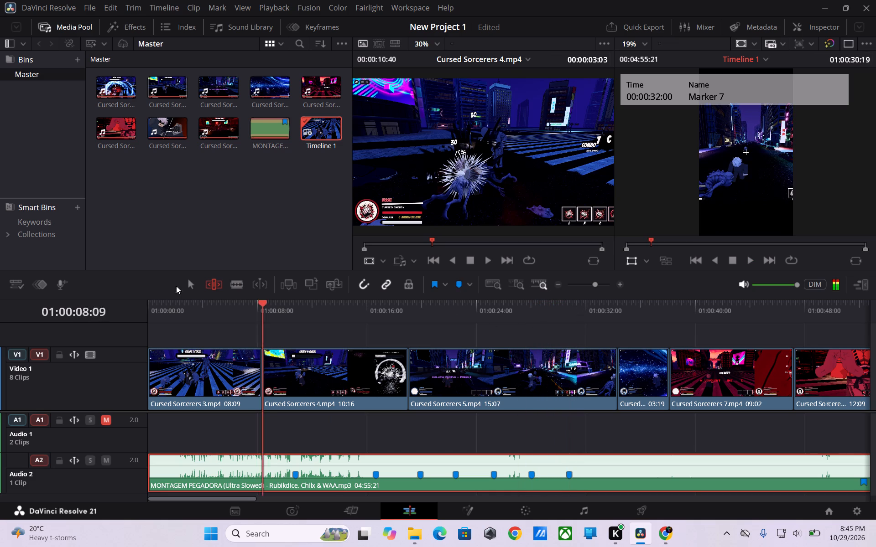
drag(176, 286, 110, 283)
key(space)
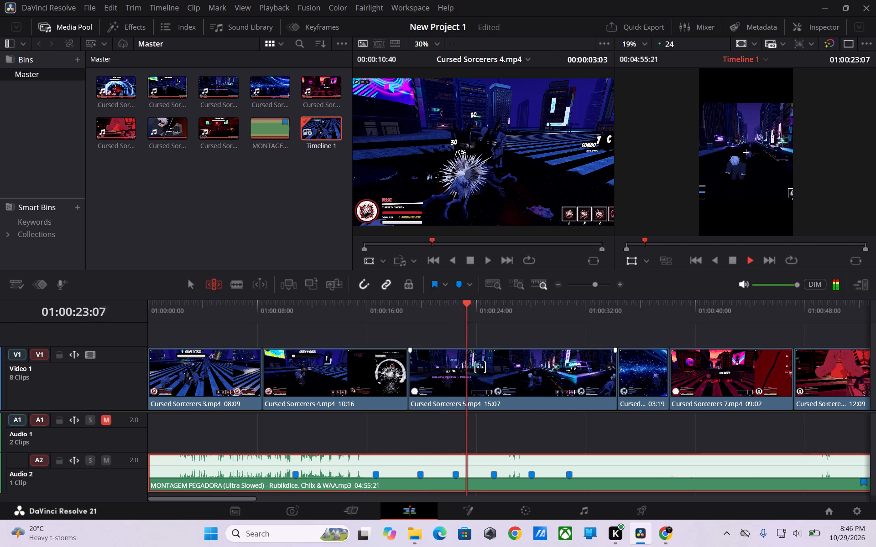
drag(464, 328, 448, 329)
drag(486, 320, 0, 292)
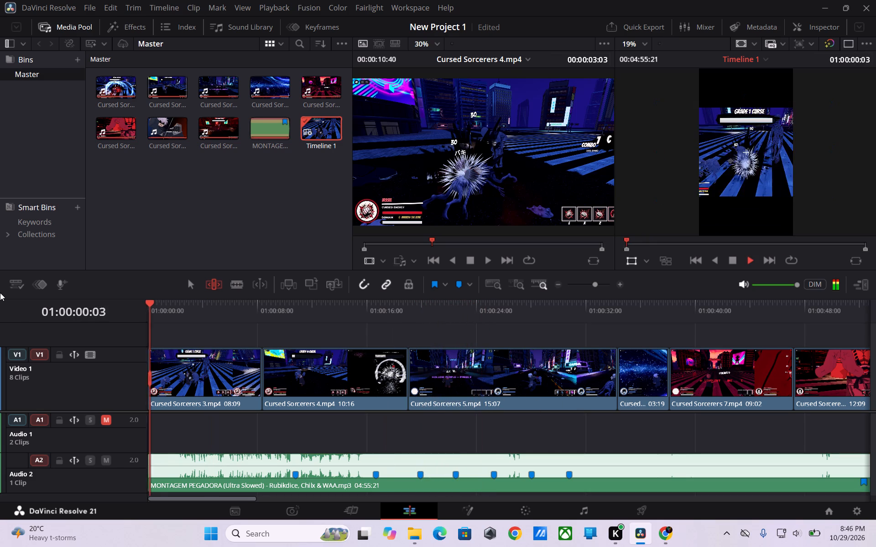
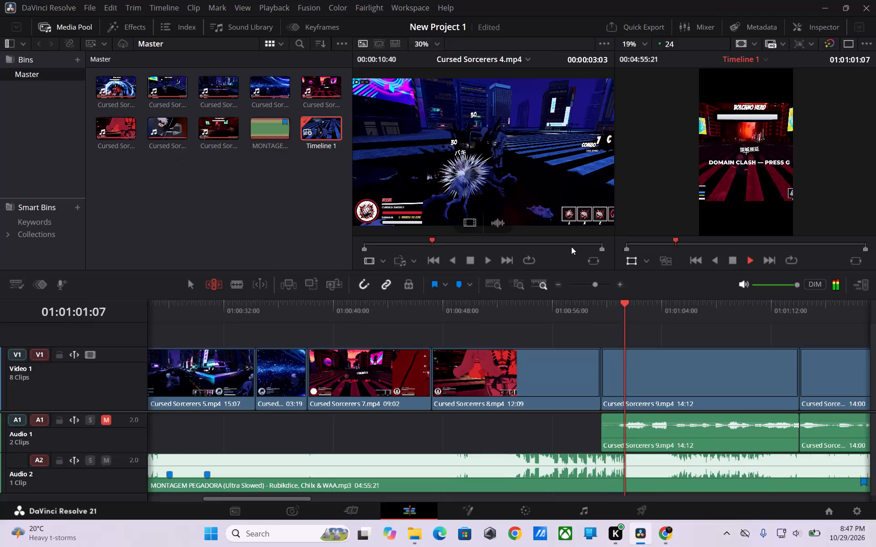
Return the playhead to the start of Timeline 1 to replay the edit with the marked music from the beginning.
drag(641, 304, 0, 307)
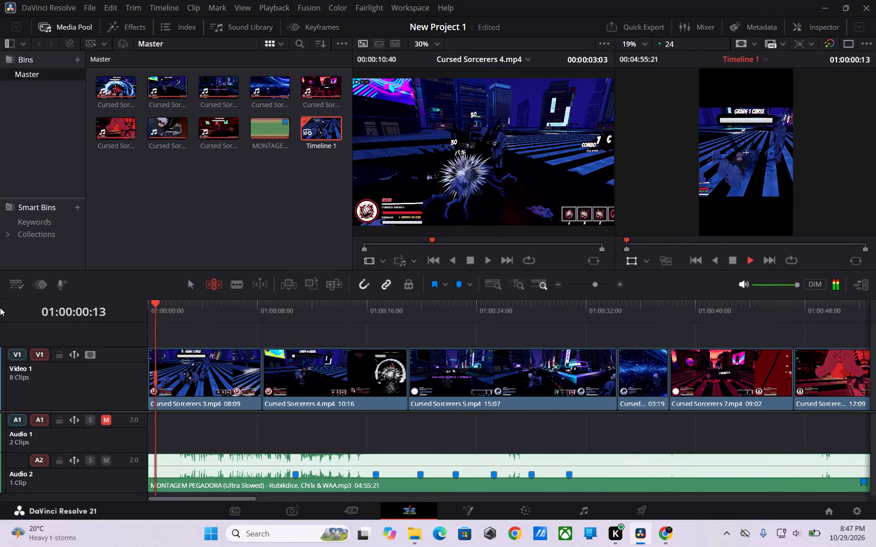
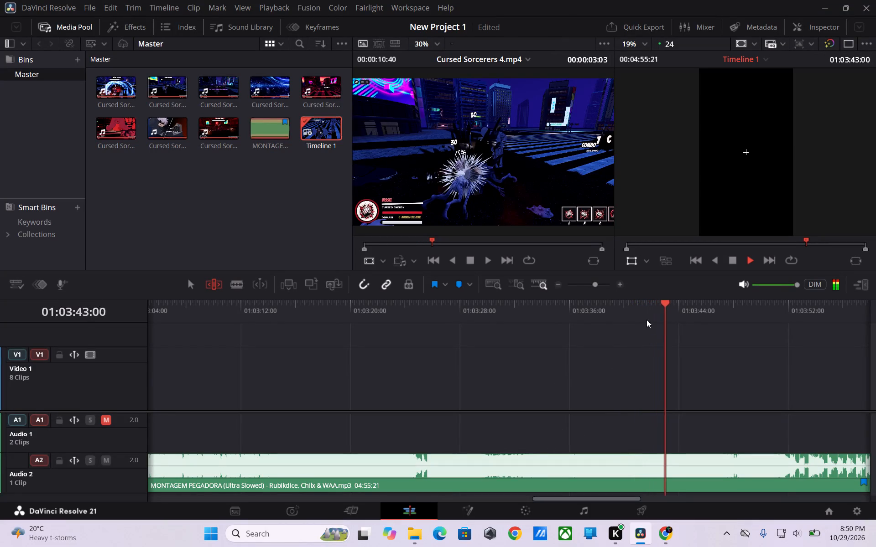
Trim away the Cursed Sorcerers 9 and Cursed Sorcerers 10 audio clips completely from Audio 1.
drag(674, 322, 0, 374)
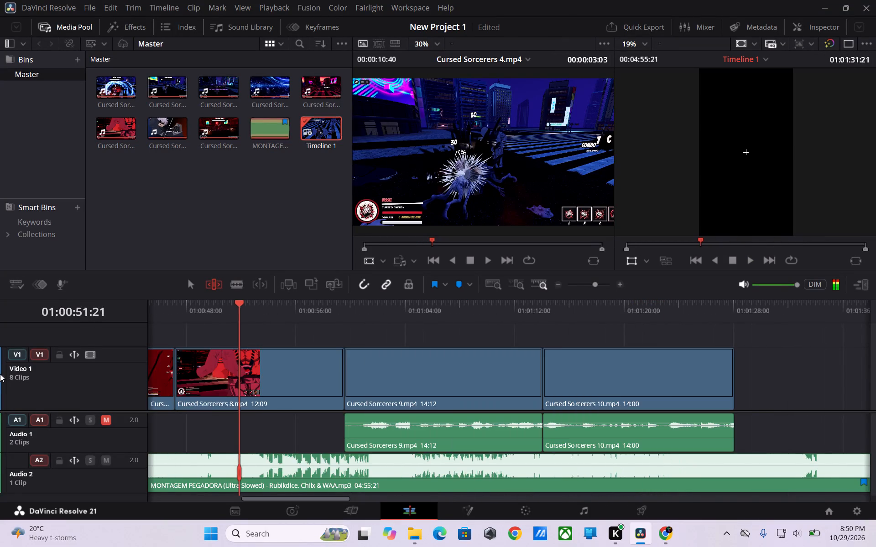
drag(0, 374, 494, 397)
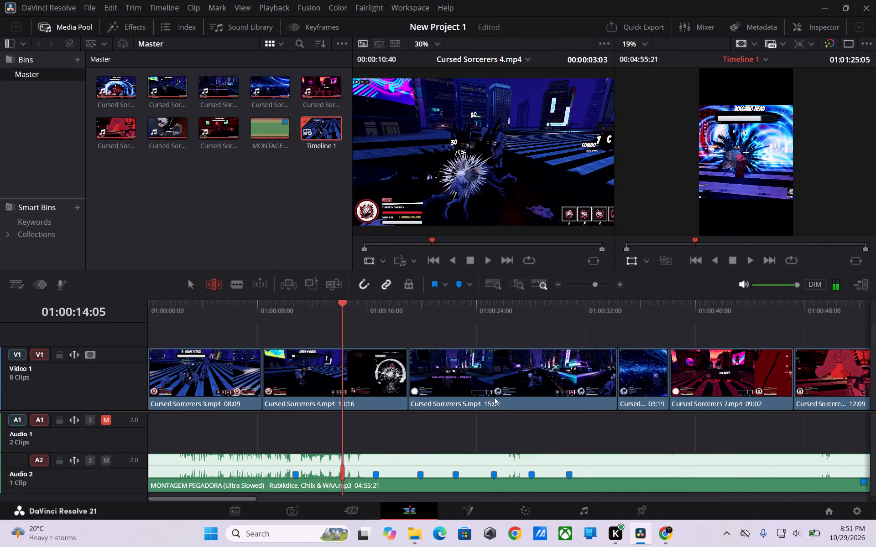
drag(494, 397, 89, 430)
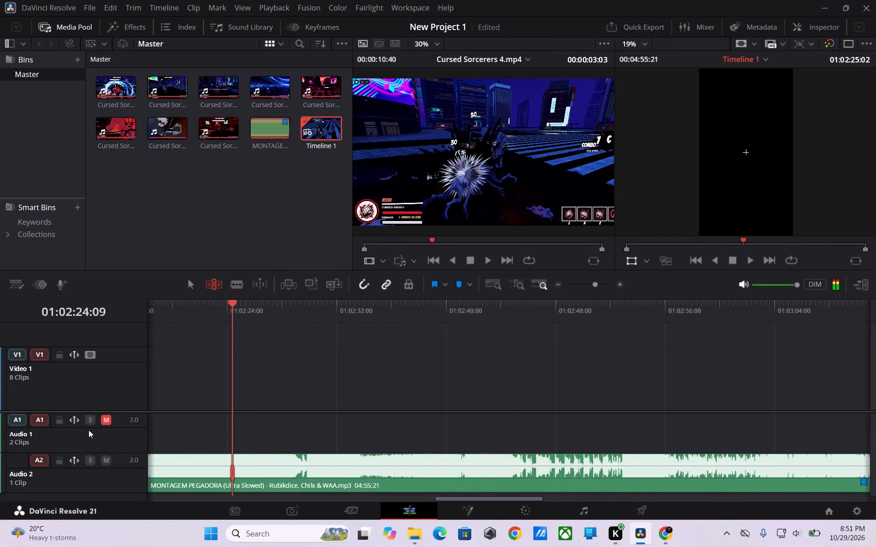
drag(89, 430, 317, 425)
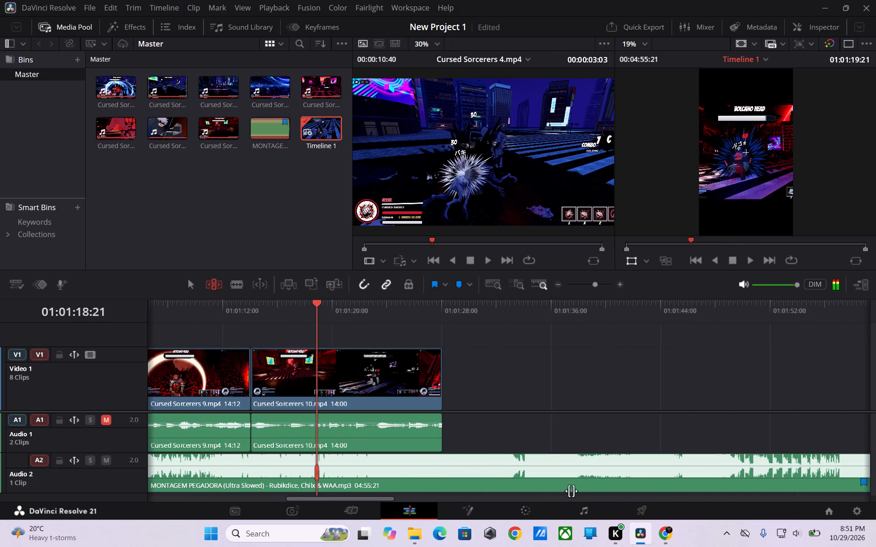
drag(387, 499, 343, 499)
click(385, 457)
click(386, 445)
drag(348, 434, 552, 438)
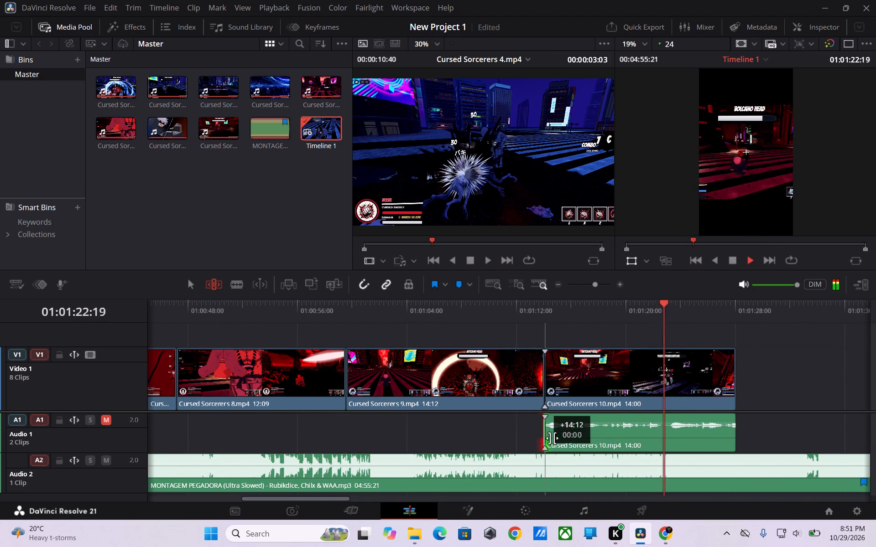
drag(552, 438, 565, 439)
drag(546, 433, 751, 440)
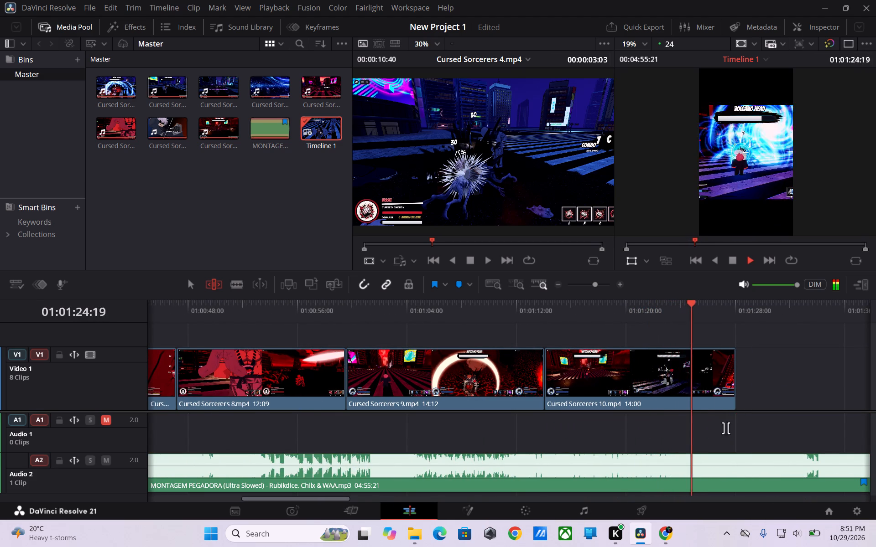
Replay Timeline 1 from the start with the music and inspect the opening of Cursed Sorcerers 8 around 01:00:48.
click(706, 313)
drag(706, 313, 673, 317)
drag(721, 307, 0, 330)
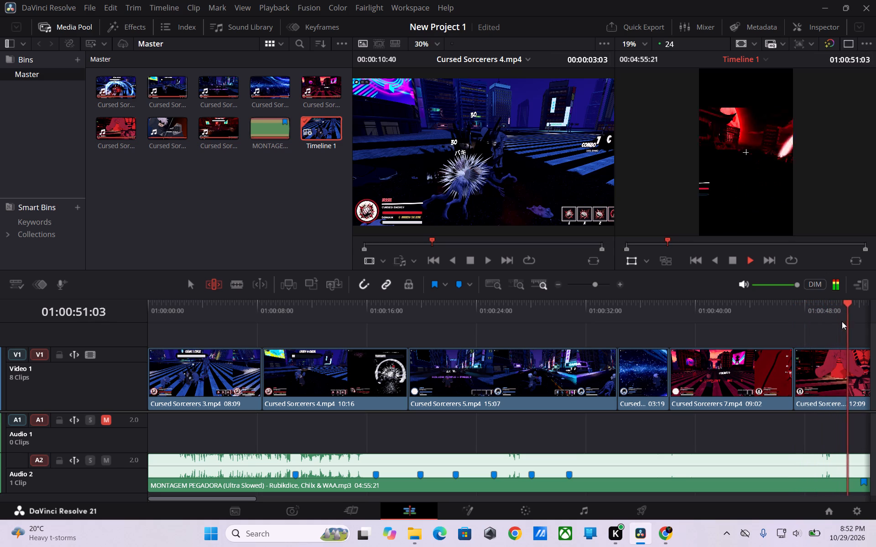
drag(852, 325, 810, 319)
click(841, 354)
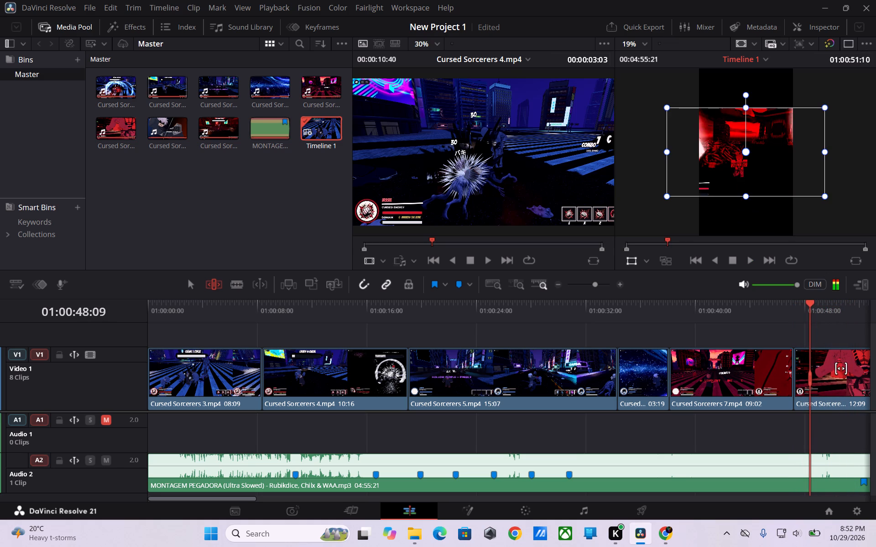
click(841, 368)
drag(836, 383, 813, 384)
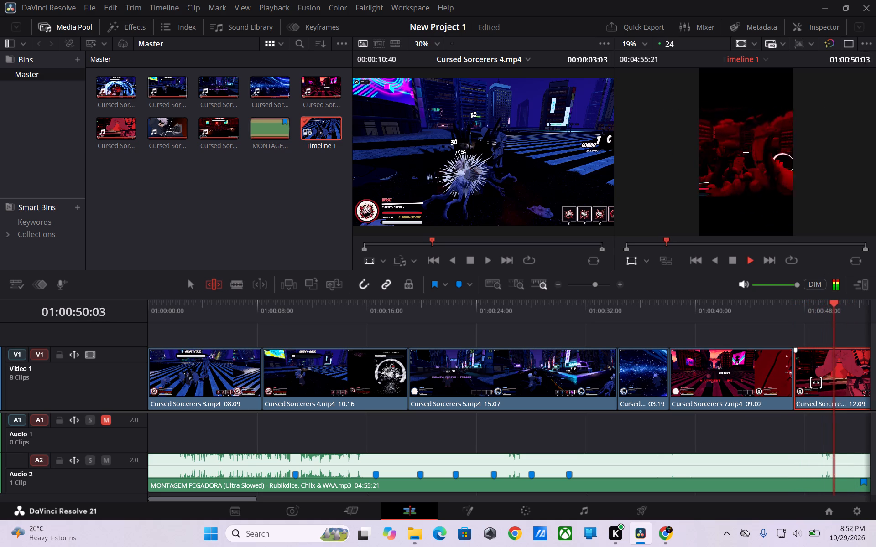
click(816, 382)
With the Selection tool, review the opening of Cursed Sorcerers 8 and move that clip to Video 2, starting at the first music marker.
click(192, 283)
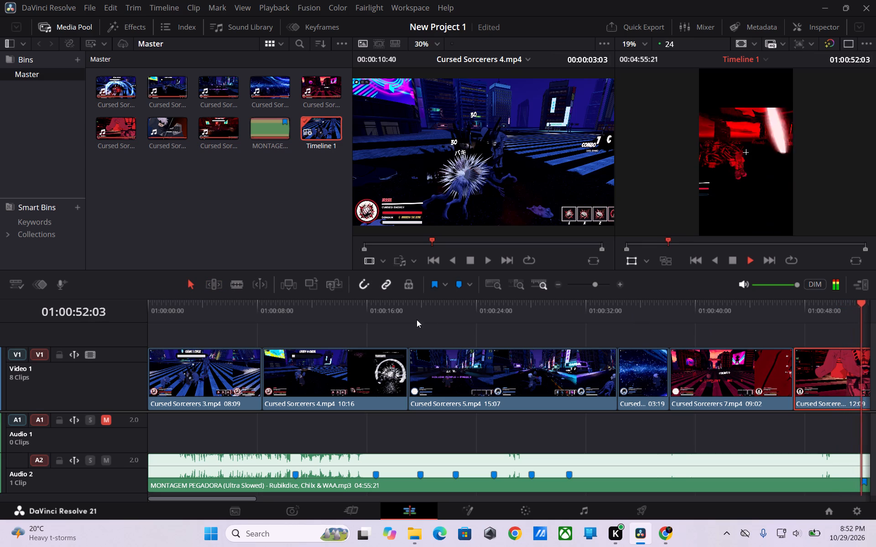
click(822, 389)
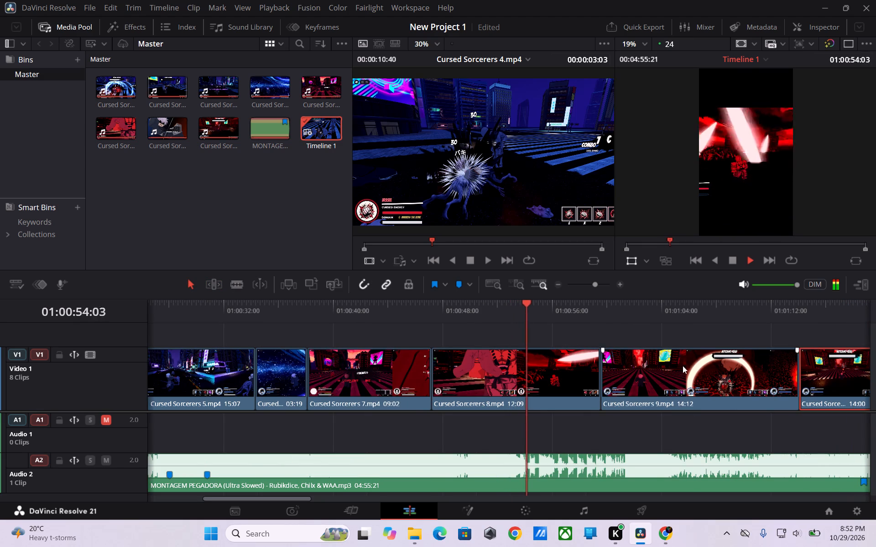
drag(547, 302, 444, 300)
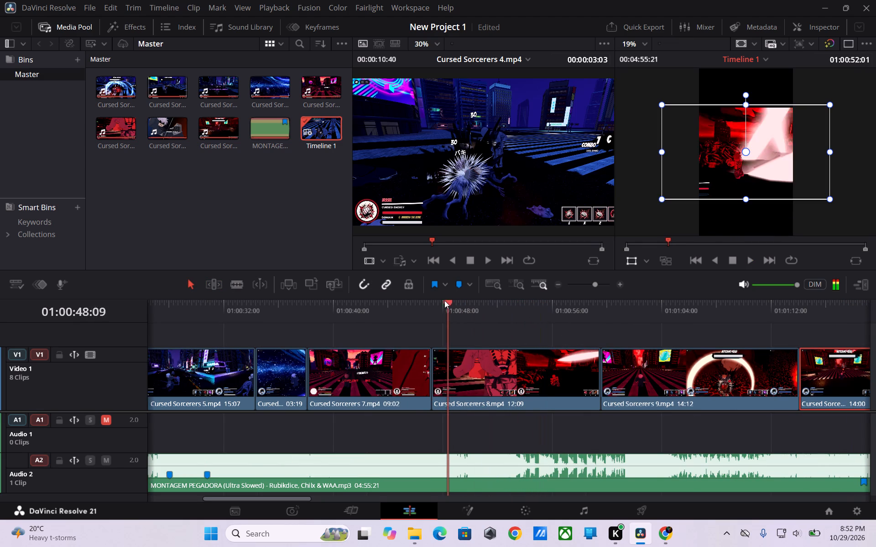
drag(444, 300, 430, 300)
key(space)
key(space)
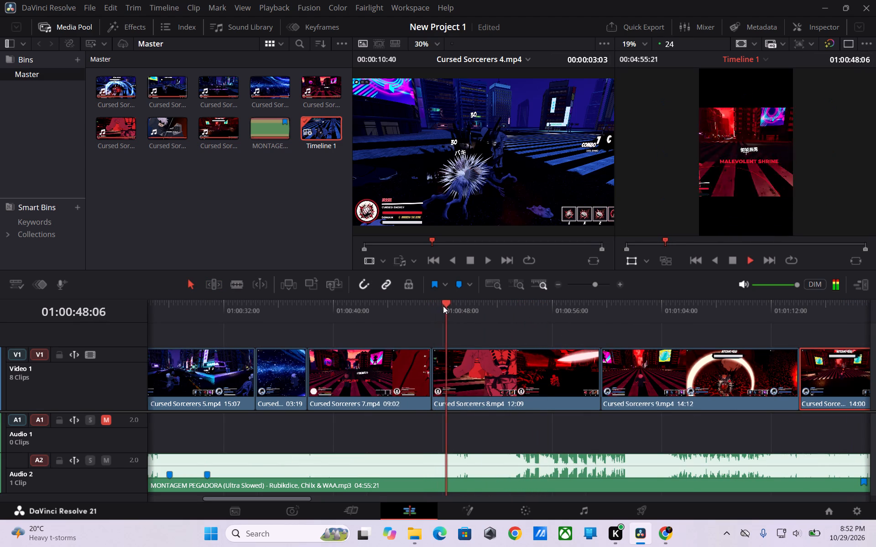
key(space)
drag(503, 378, 83, 382)
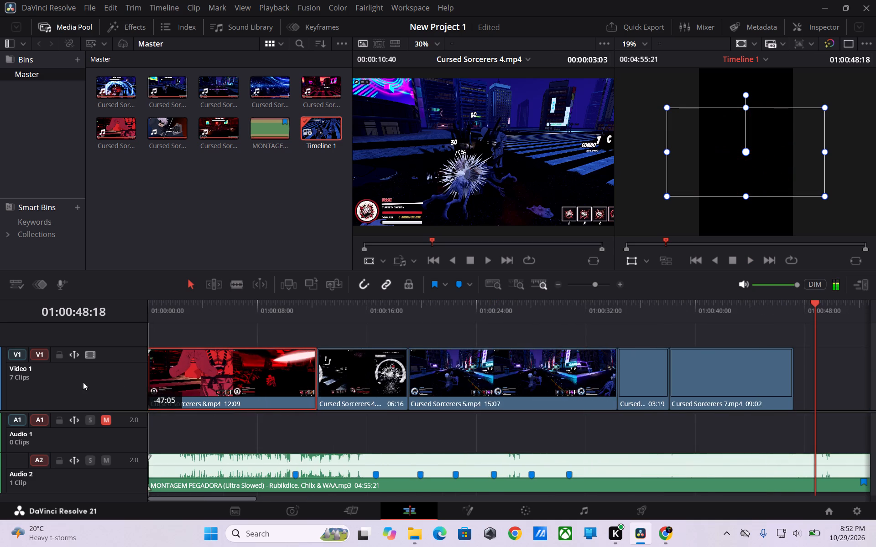
drag(83, 382, 863, 398)
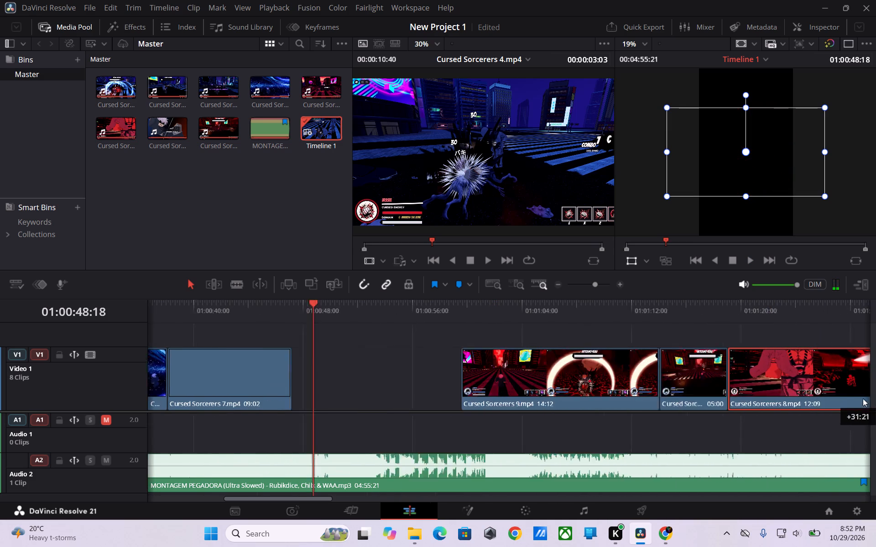
drag(863, 398, 87, 341)
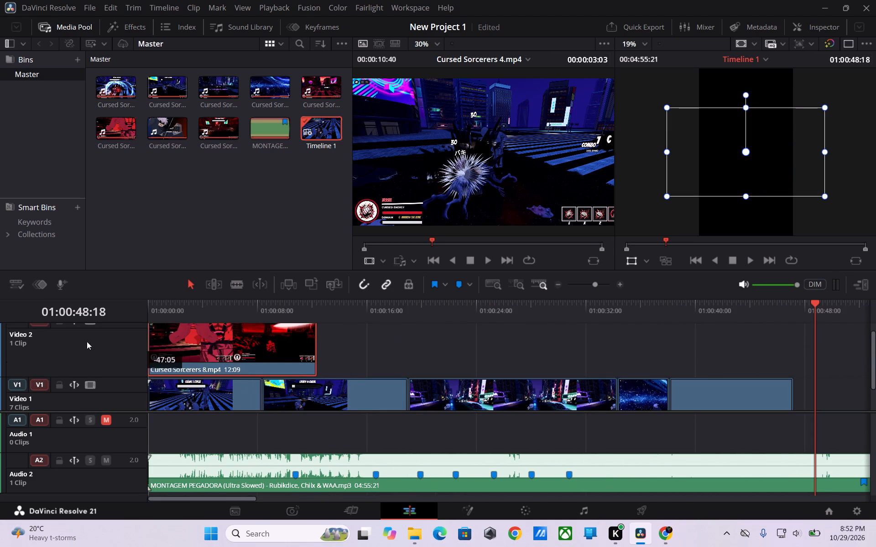
drag(87, 341, 363, 350)
Move Cursed Sorcerers 4 up to Video 2 at about 01:00:27 and Cursed Sorcerers 3 up to Video 2 at about 01:00:01.
click(315, 388)
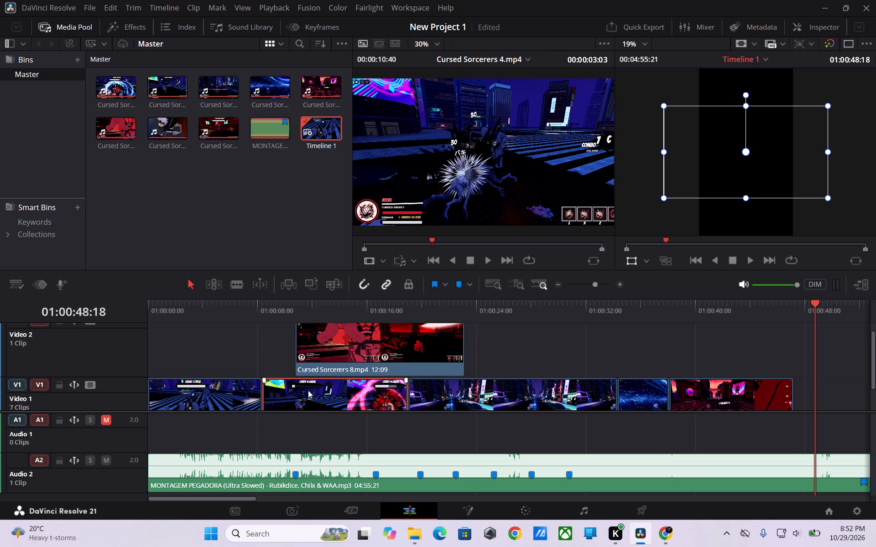
drag(308, 390, 567, 359)
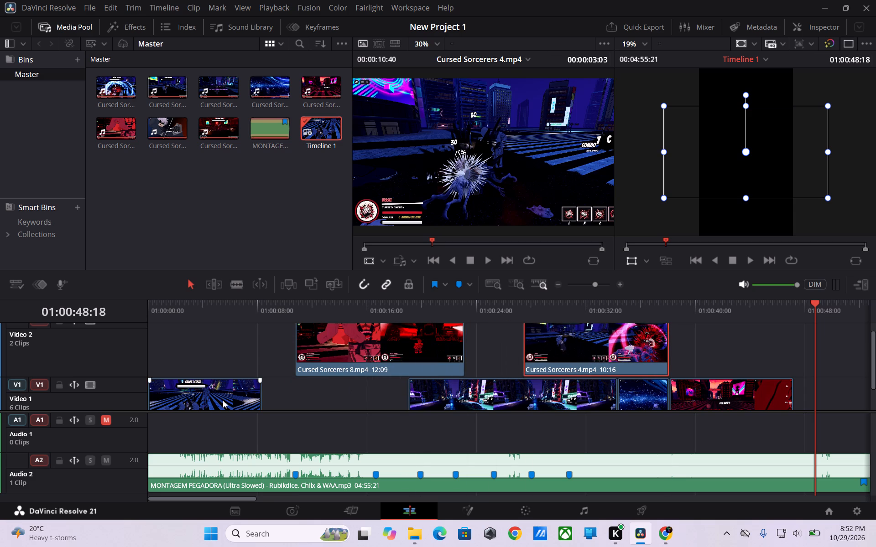
drag(223, 400, 238, 360)
Move Cursed Sorcerers 5 to the very start of Video 1.
drag(511, 399, 301, 399)
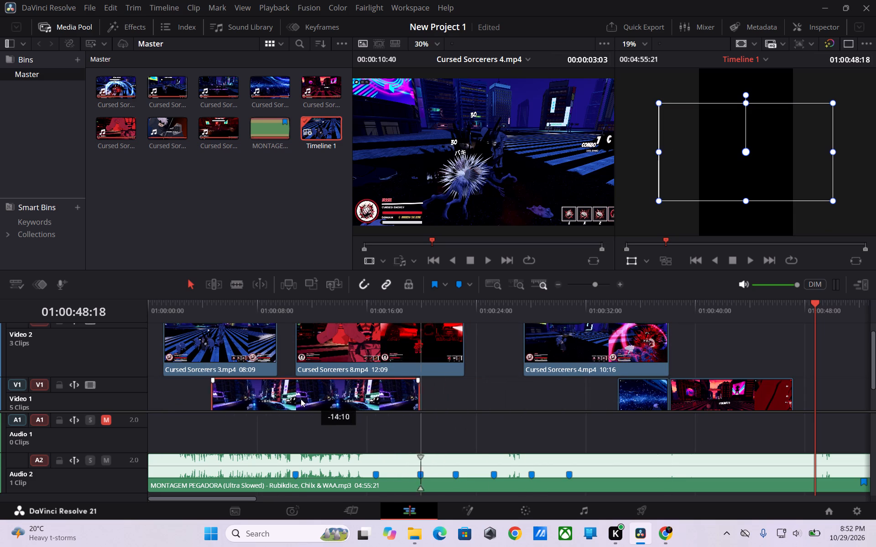
drag(301, 399, 245, 402)
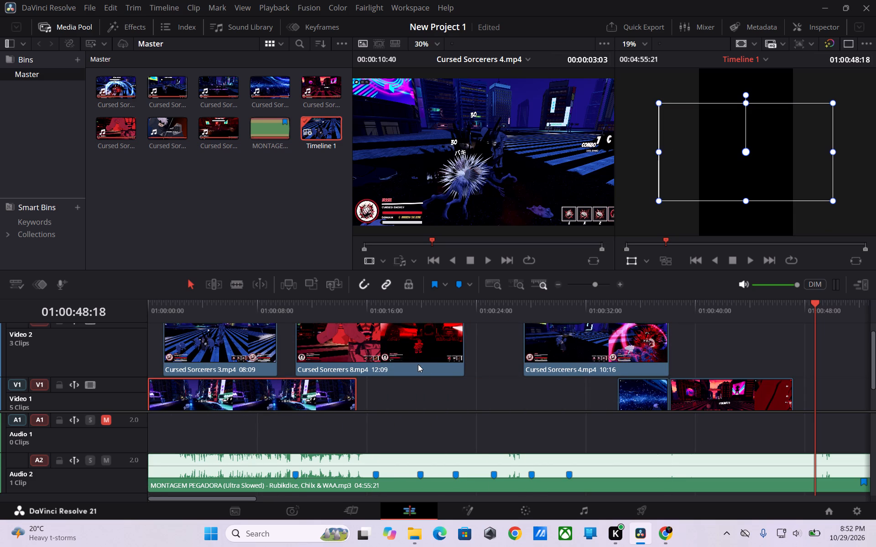
Shift Cursed Sorcerers 8 on Video 2 slightly earlier, starting at about 01:00:10, just before the first music marker.
drag(375, 350, 379, 377)
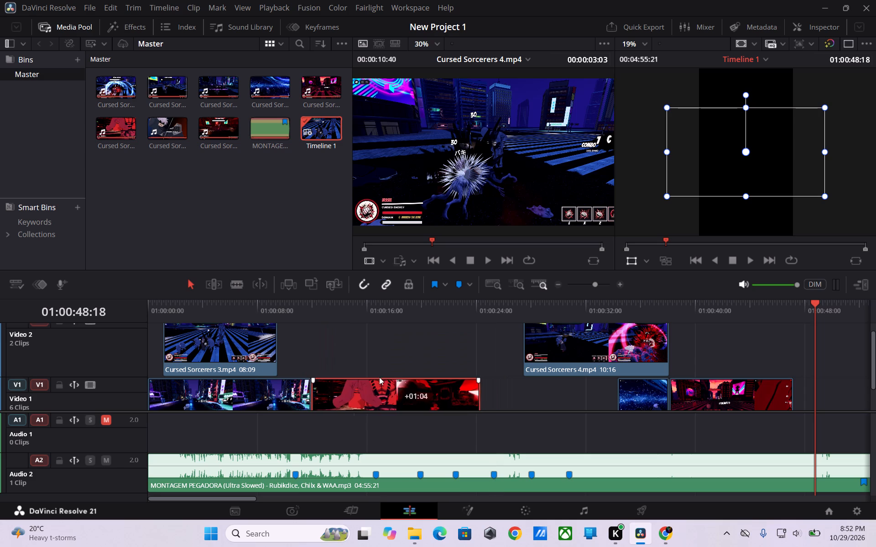
drag(379, 377, 370, 373)
Play from the timeline start to the first music marker and trim the end of Cursed Sorcerers 5 to about 01:00:10.
click(321, 394)
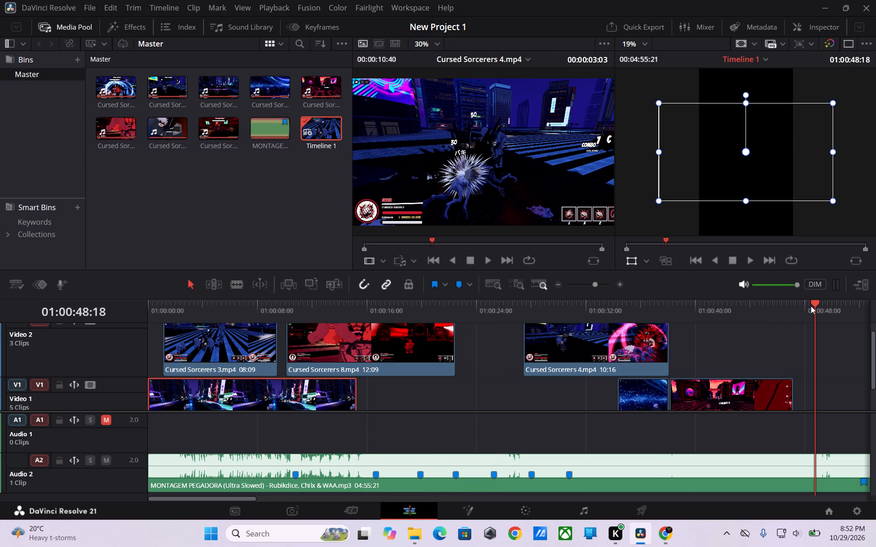
drag(815, 304, 68, 303)
key(space)
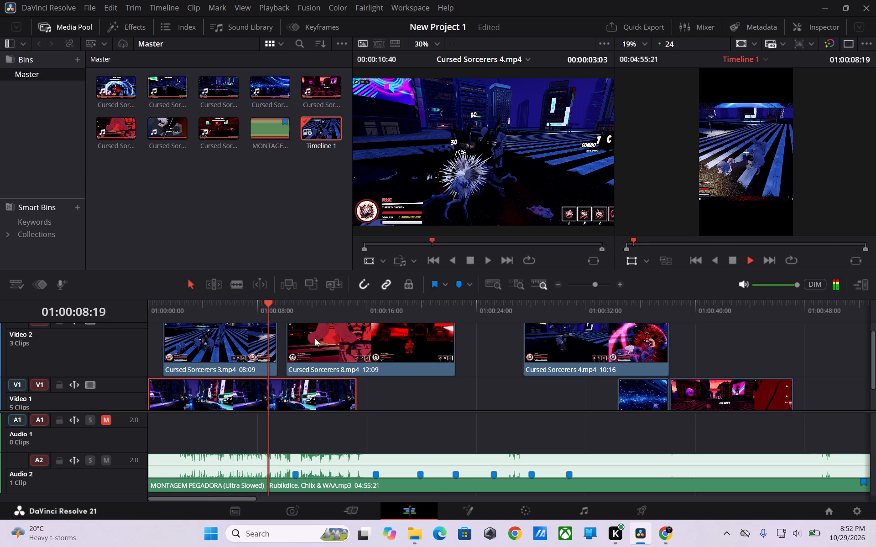
key(space)
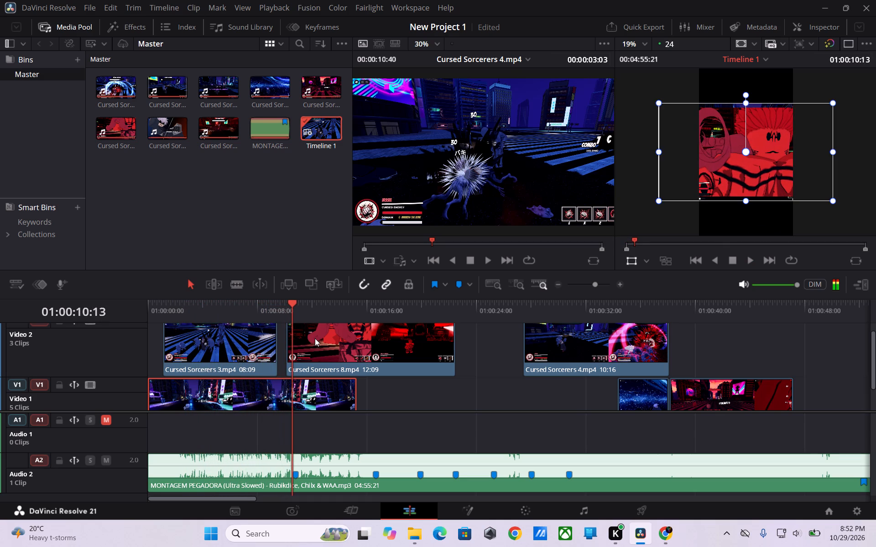
click(316, 389)
drag(291, 307, 286, 306)
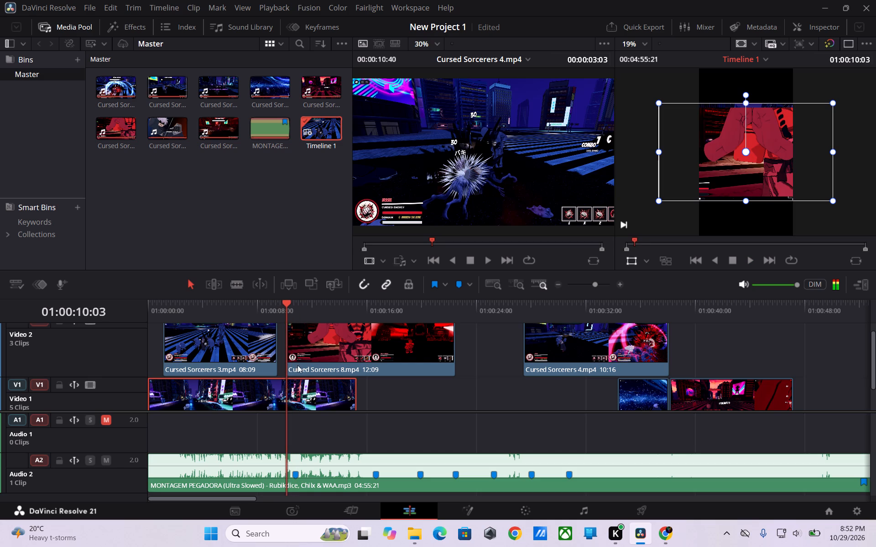
click(328, 395)
drag(355, 392, 284, 392)
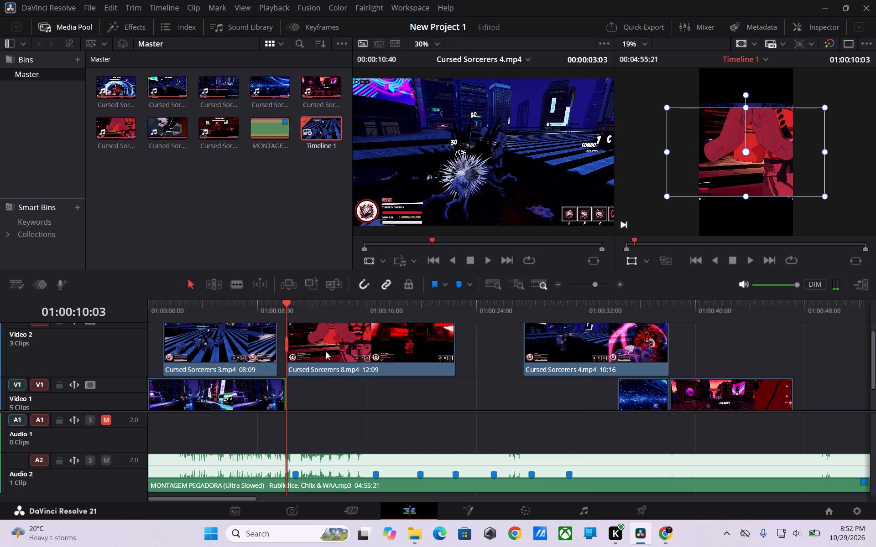
Move Cursed Sorcerers 8 down to Video 1 directly after Cursed Sorcerers 5, and place Cursed Sorcerers 3 directly behind it.
drag(326, 351, 322, 385)
drag(236, 349, 450, 352)
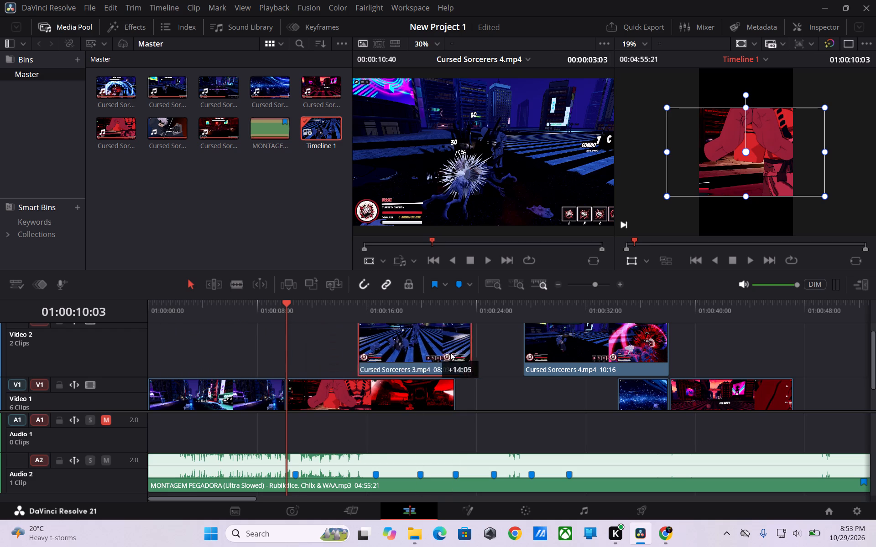
drag(450, 352, 534, 382)
Play to just past the second music marker and trim the end of Cursed Sorcerers 8 to about 01:00:16:20.
key(space)
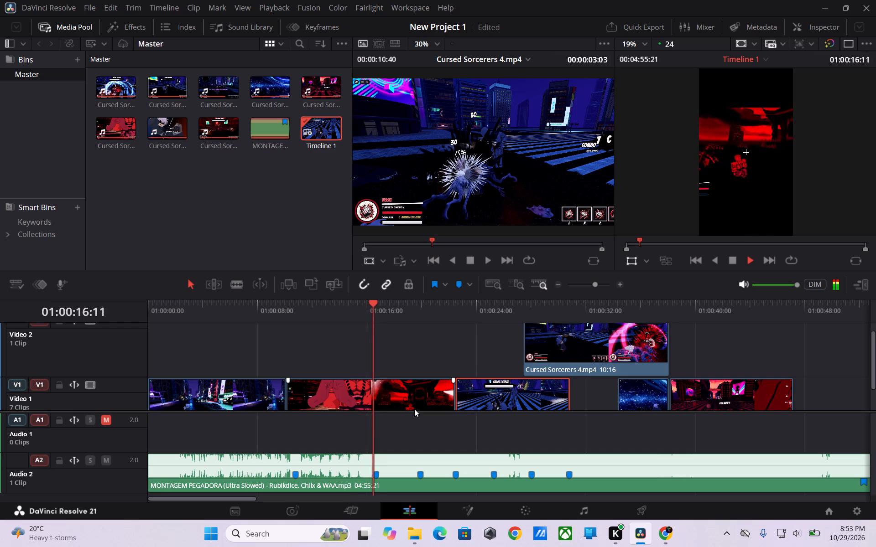
key(space)
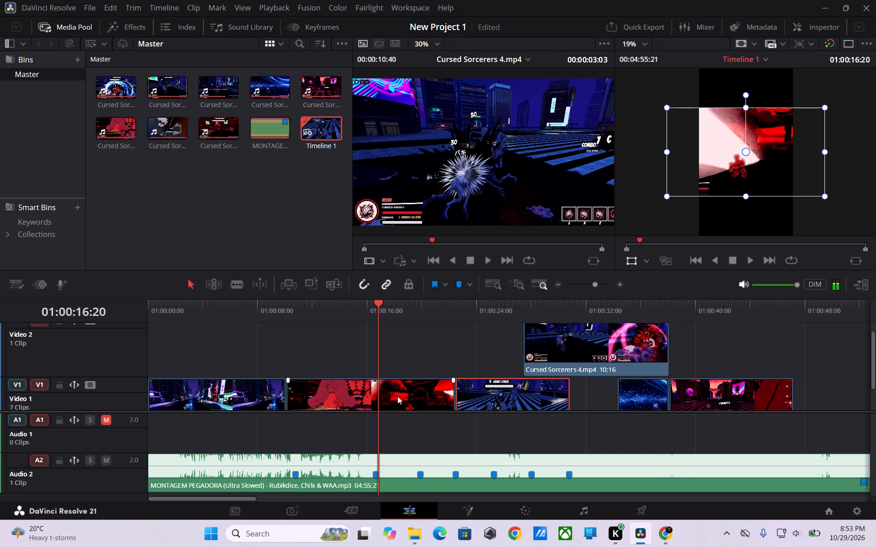
click(397, 396)
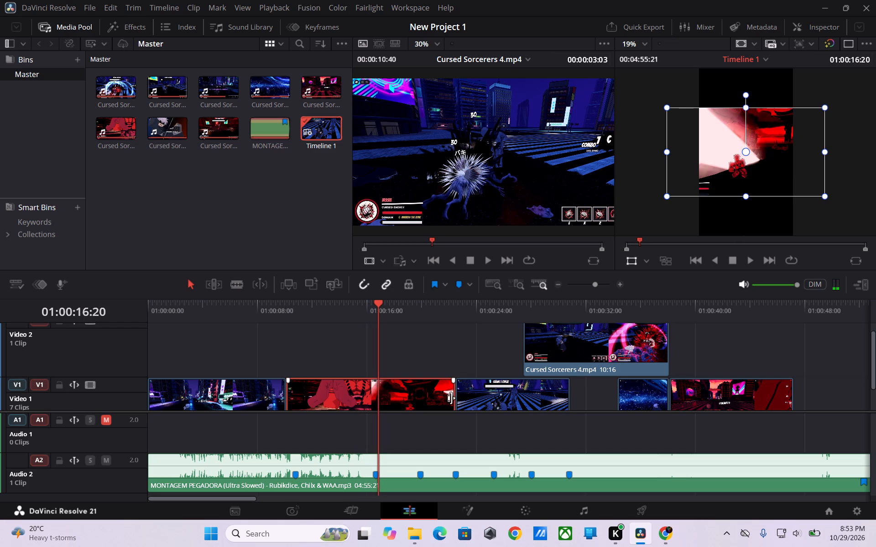
drag(451, 398, 377, 398)
Close the gap on Video 1 by moving Cursed Sorcerers 3 against the trimmed end of Cursed Sorcerers 8.
drag(499, 397, 477, 399)
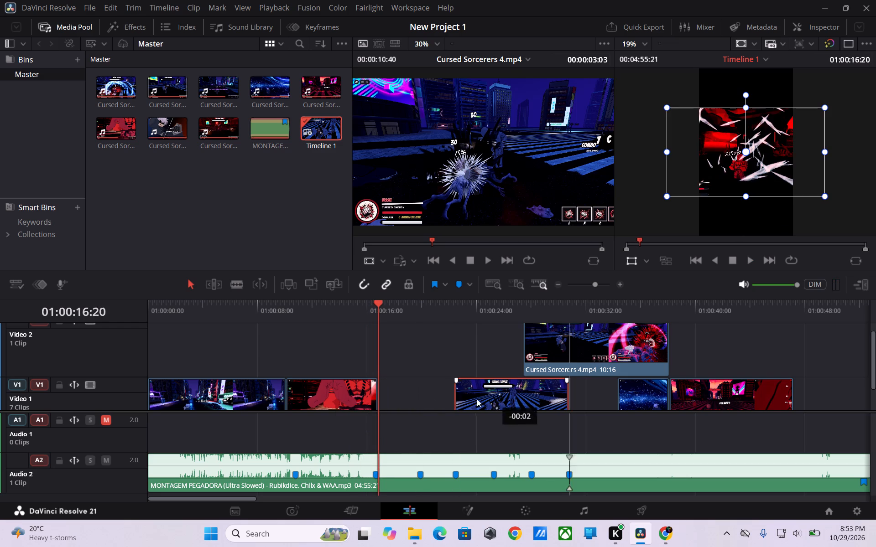
drag(477, 399, 421, 398)
Preview Cursed Sorcerers 3 and 4, move 3 up to Video 2, and place 4 directly after Cursed Sorcerers 8 on Video 1.
key(space)
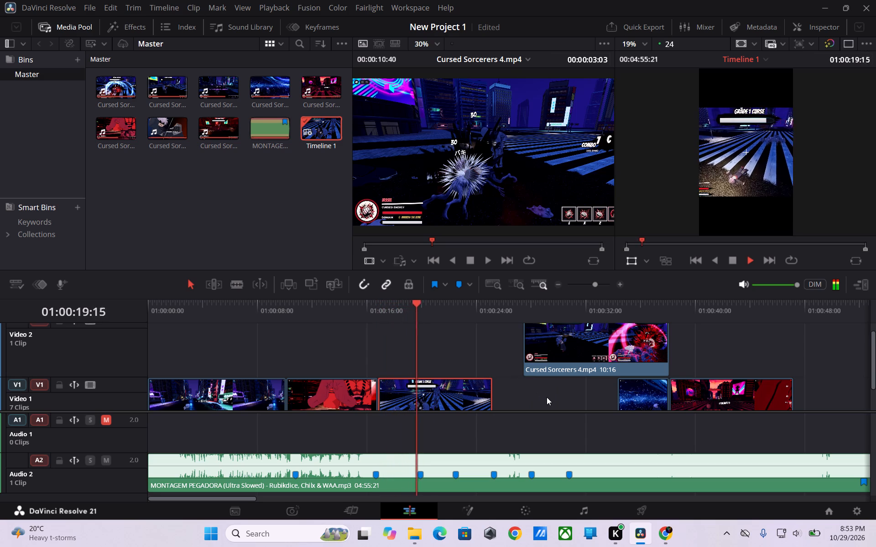
key(space)
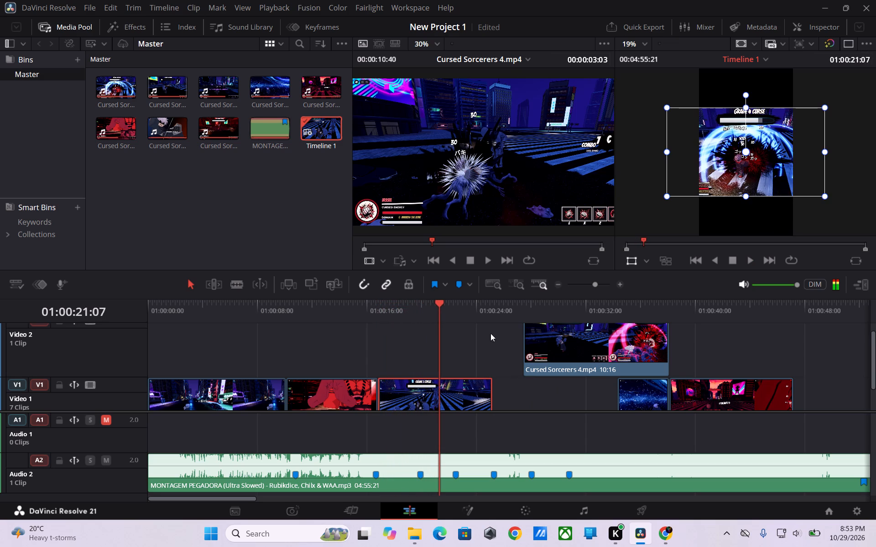
drag(437, 299, 520, 311)
drag(433, 306, 521, 316)
key(space)
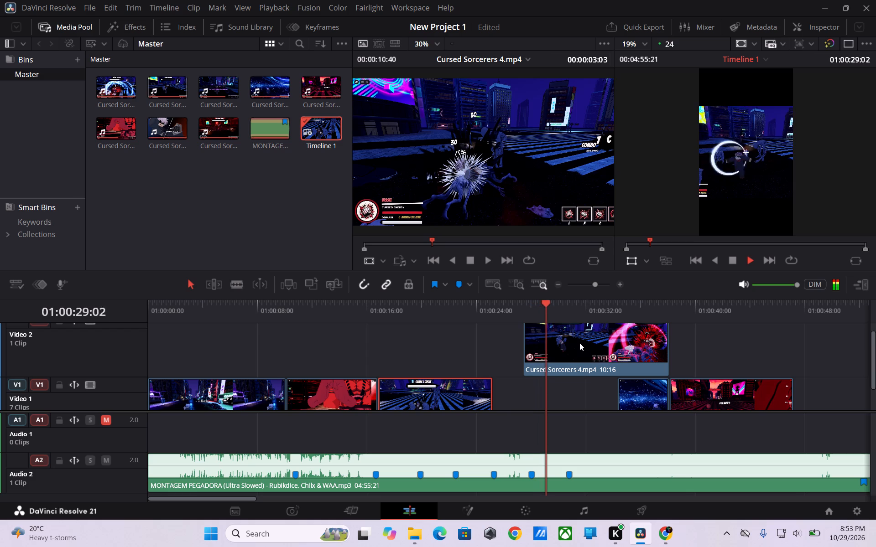
key(space)
drag(431, 396, 324, 352)
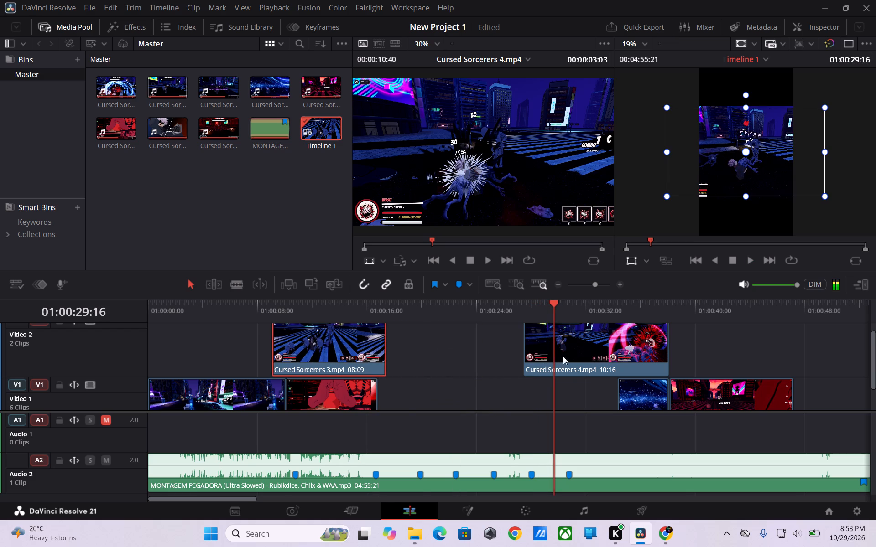
drag(573, 351, 426, 397)
drag(554, 315, 431, 320)
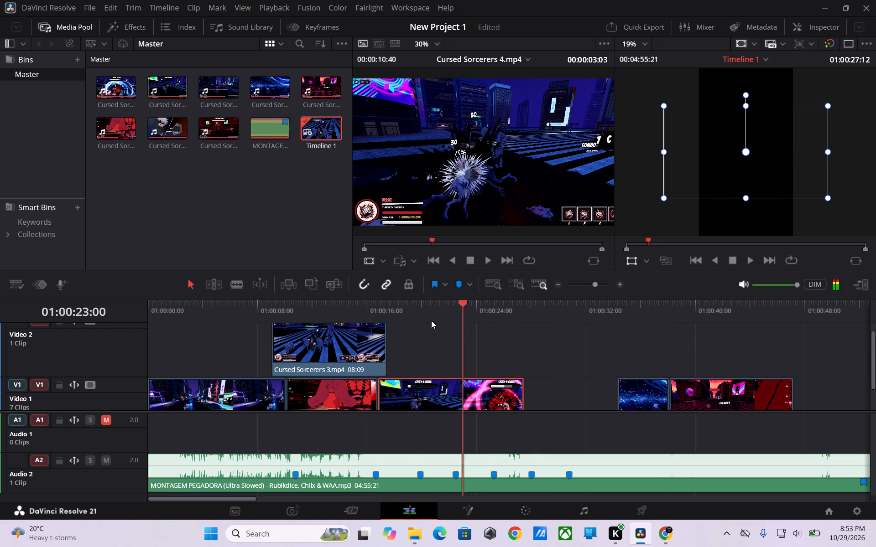
drag(431, 320, 376, 321)
key(space)
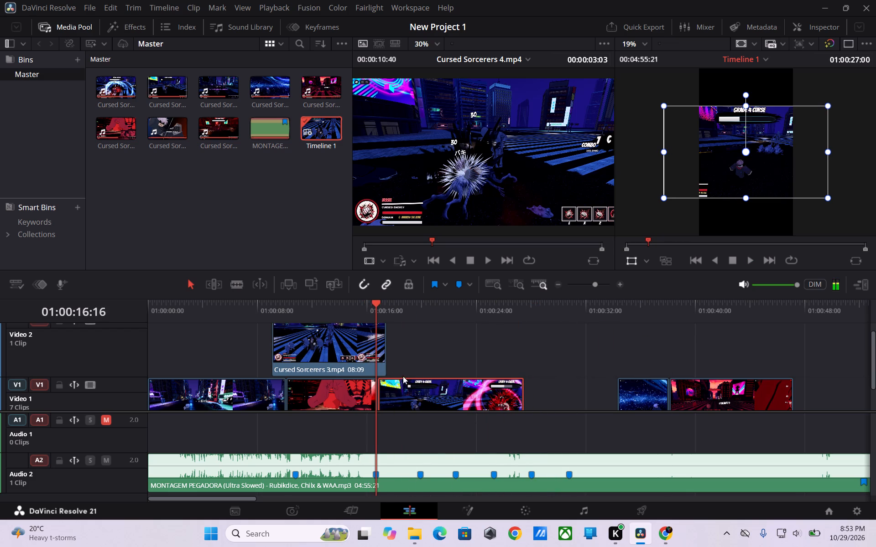
key(space)
key(space)
key(space)
Place Cursed Sorcerers 3 on Video 1 directly behind Cursed Sorcerers 4 and replay the cut from Cursed Sorcerers 8 into Cursed Sorcerers 4.
ctrl+scroll(386, 409, up, 14)
ctrl+scroll(415, 397, down, 4)
ctrl+scroll(415, 397, up, 4)
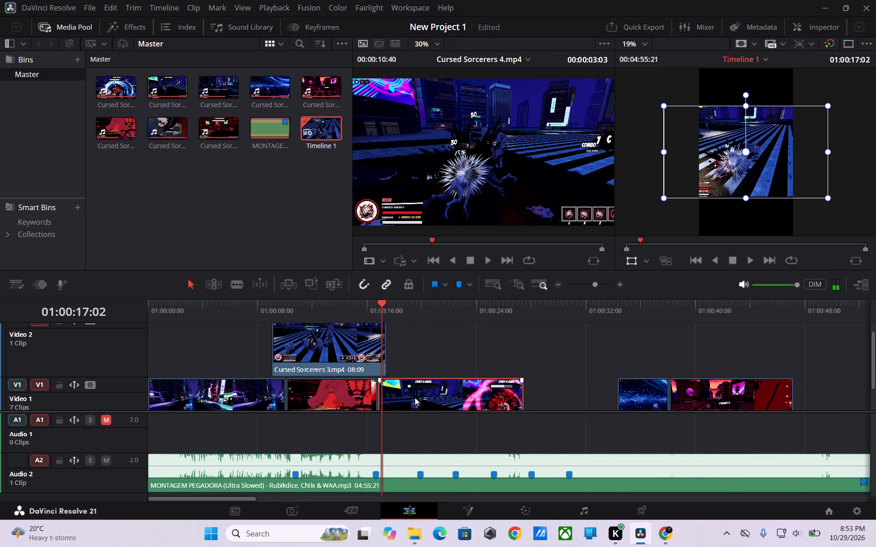
ctrl+scroll(415, 397, up, 1)
drag(344, 348, 595, 401)
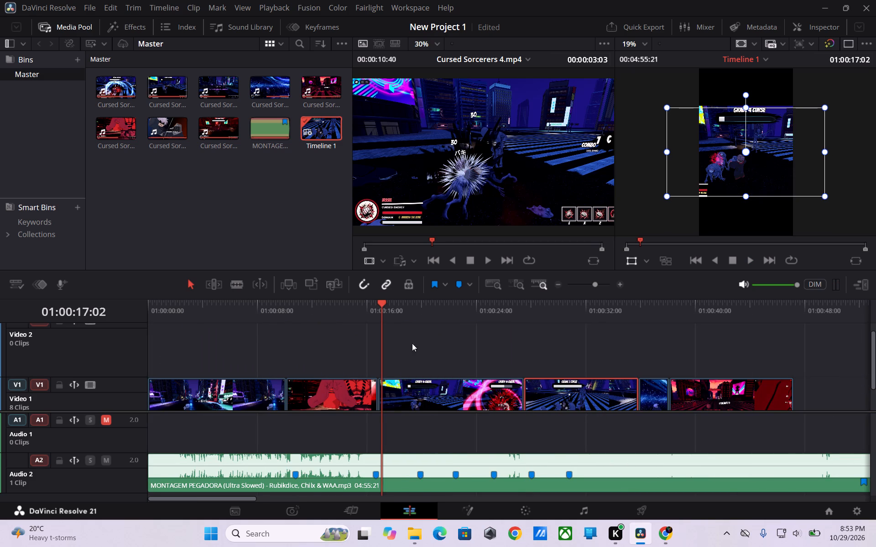
drag(379, 302, 360, 302)
key(space)
key(space)
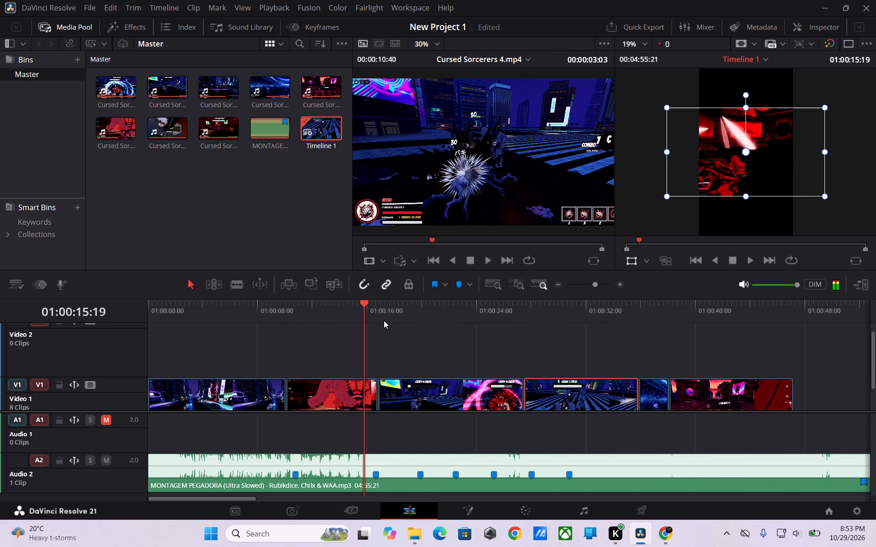
key(space)
key(space)
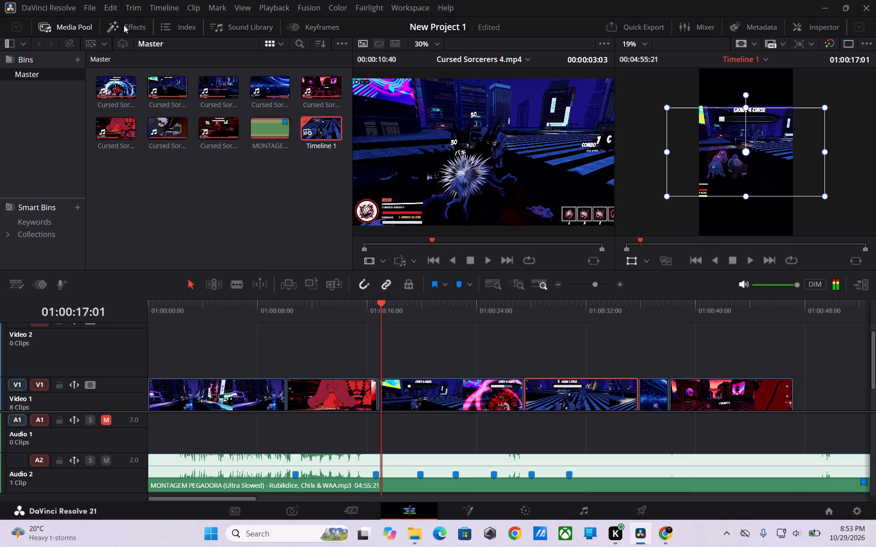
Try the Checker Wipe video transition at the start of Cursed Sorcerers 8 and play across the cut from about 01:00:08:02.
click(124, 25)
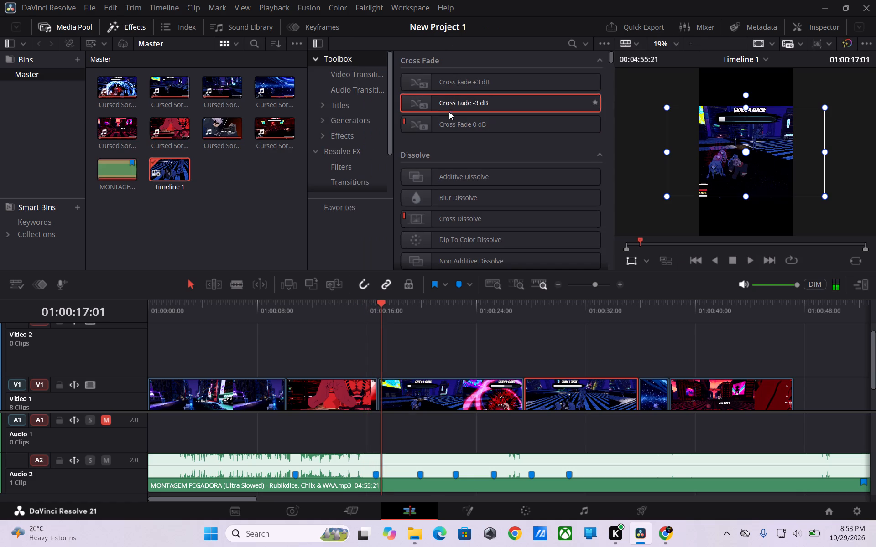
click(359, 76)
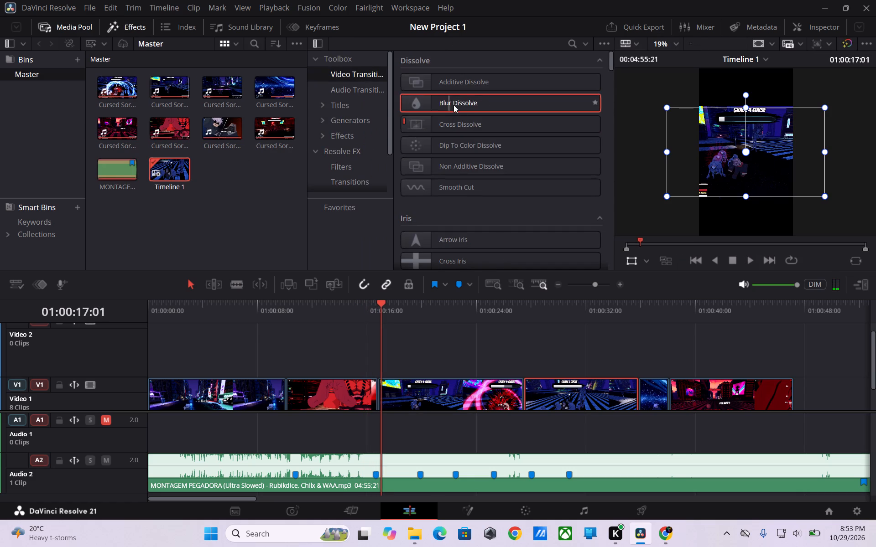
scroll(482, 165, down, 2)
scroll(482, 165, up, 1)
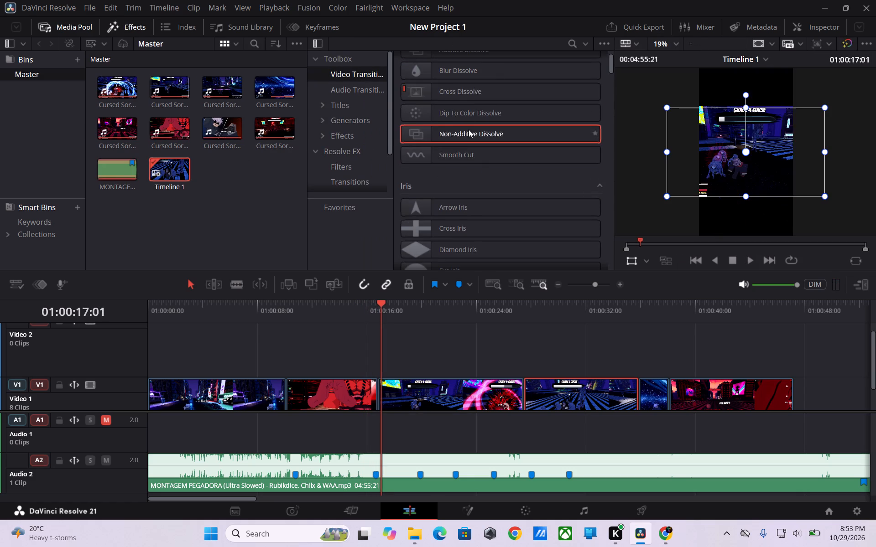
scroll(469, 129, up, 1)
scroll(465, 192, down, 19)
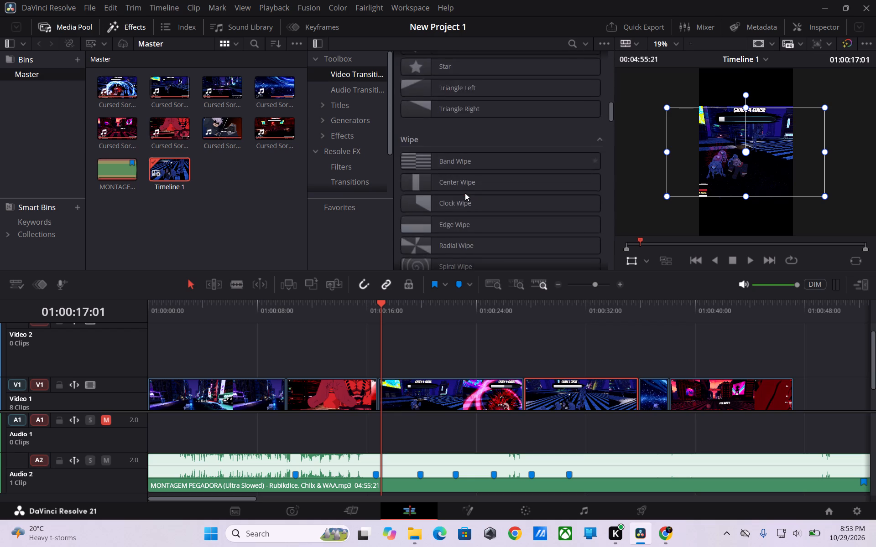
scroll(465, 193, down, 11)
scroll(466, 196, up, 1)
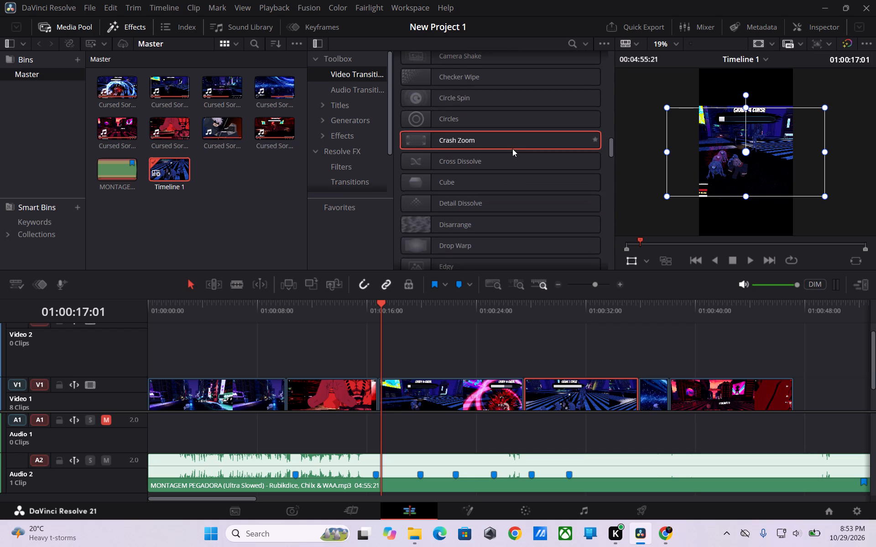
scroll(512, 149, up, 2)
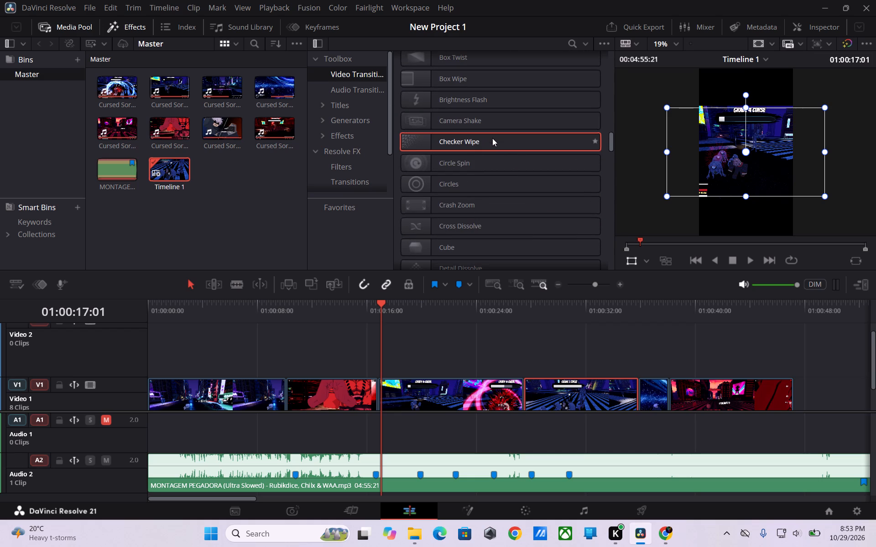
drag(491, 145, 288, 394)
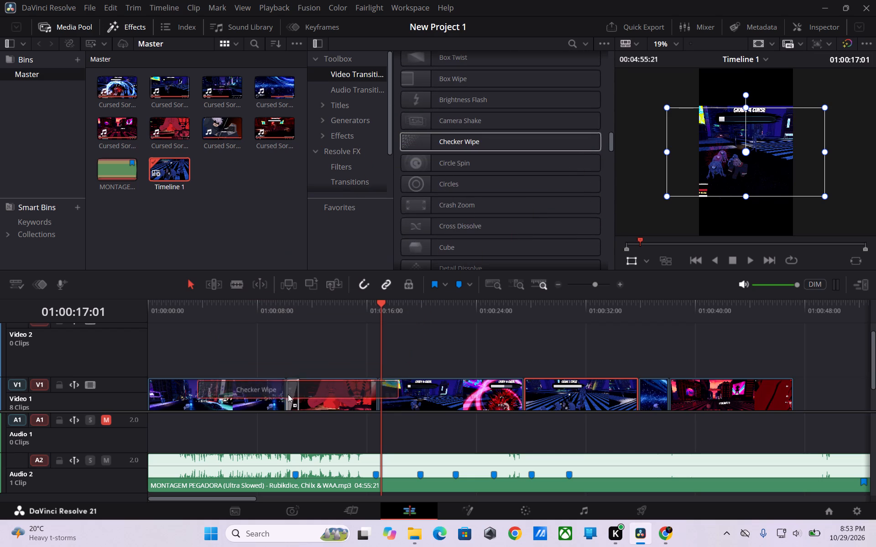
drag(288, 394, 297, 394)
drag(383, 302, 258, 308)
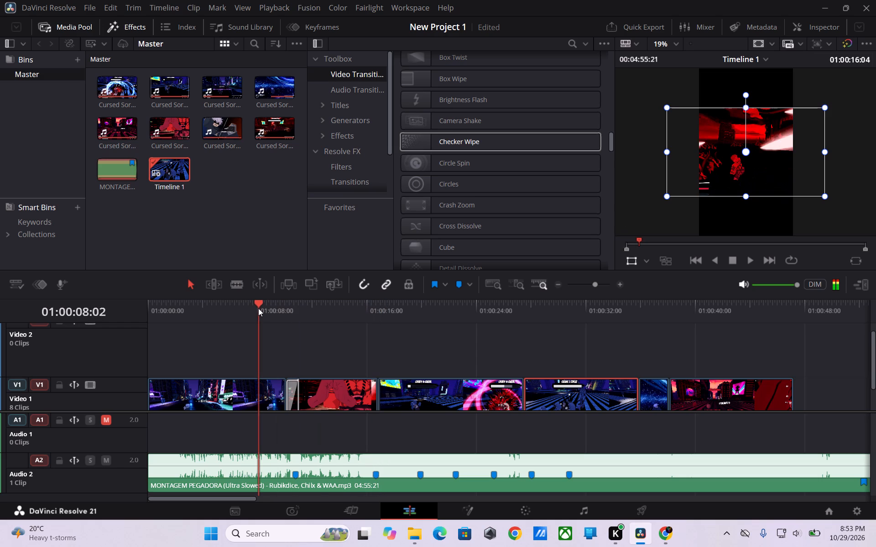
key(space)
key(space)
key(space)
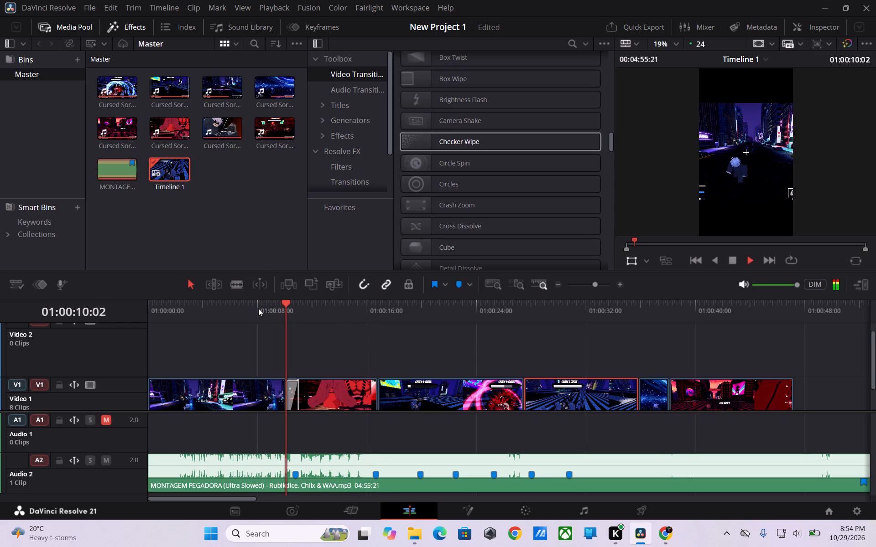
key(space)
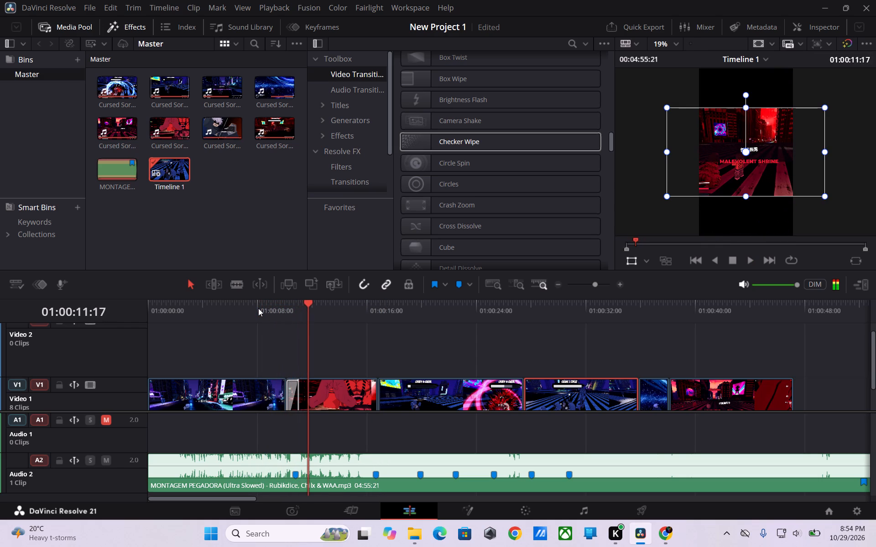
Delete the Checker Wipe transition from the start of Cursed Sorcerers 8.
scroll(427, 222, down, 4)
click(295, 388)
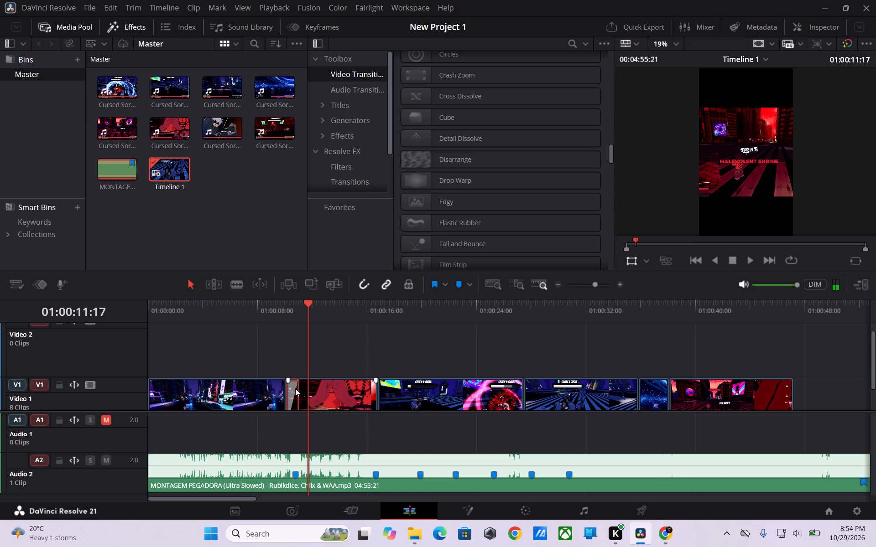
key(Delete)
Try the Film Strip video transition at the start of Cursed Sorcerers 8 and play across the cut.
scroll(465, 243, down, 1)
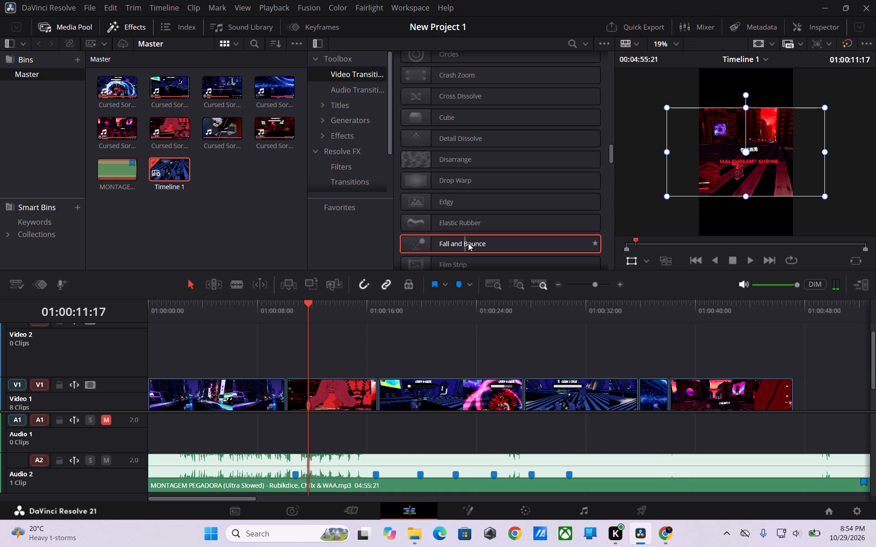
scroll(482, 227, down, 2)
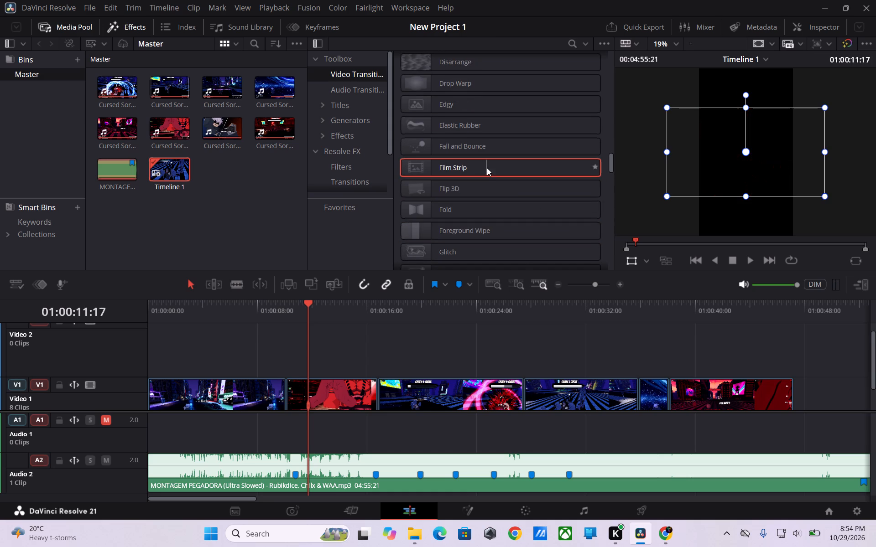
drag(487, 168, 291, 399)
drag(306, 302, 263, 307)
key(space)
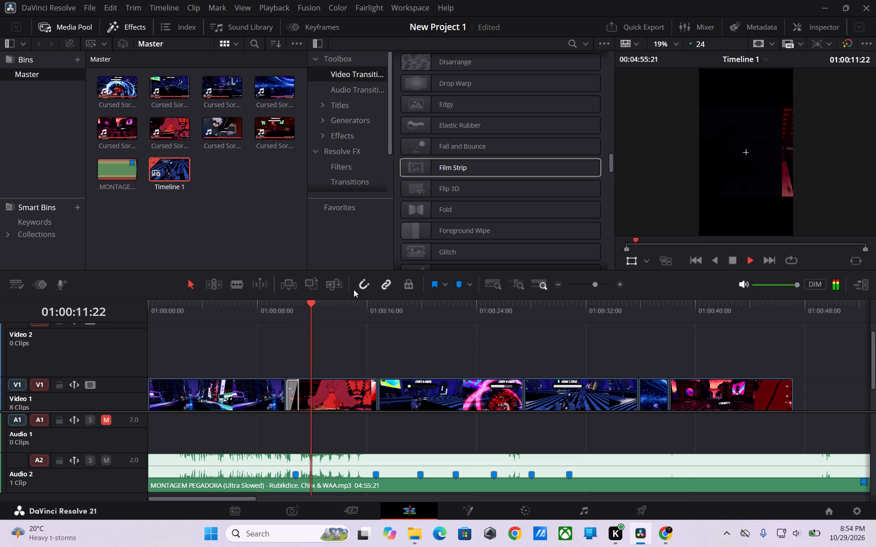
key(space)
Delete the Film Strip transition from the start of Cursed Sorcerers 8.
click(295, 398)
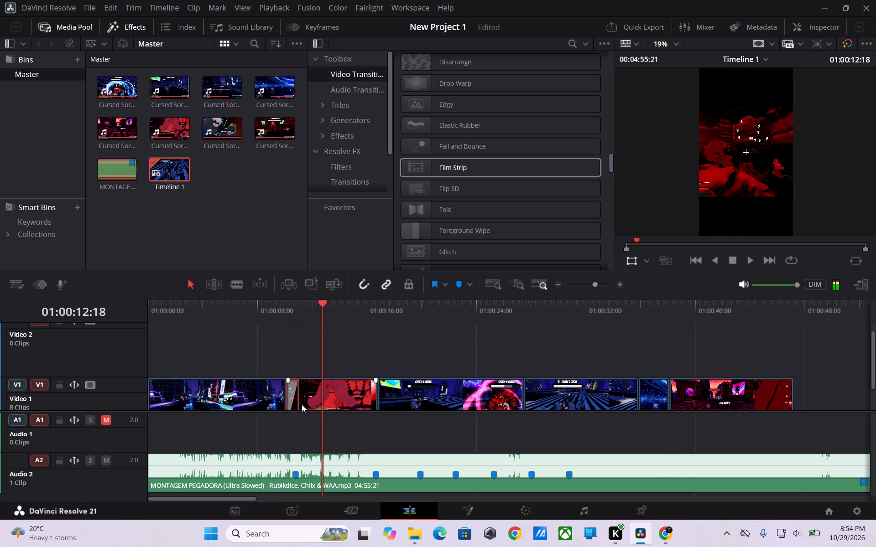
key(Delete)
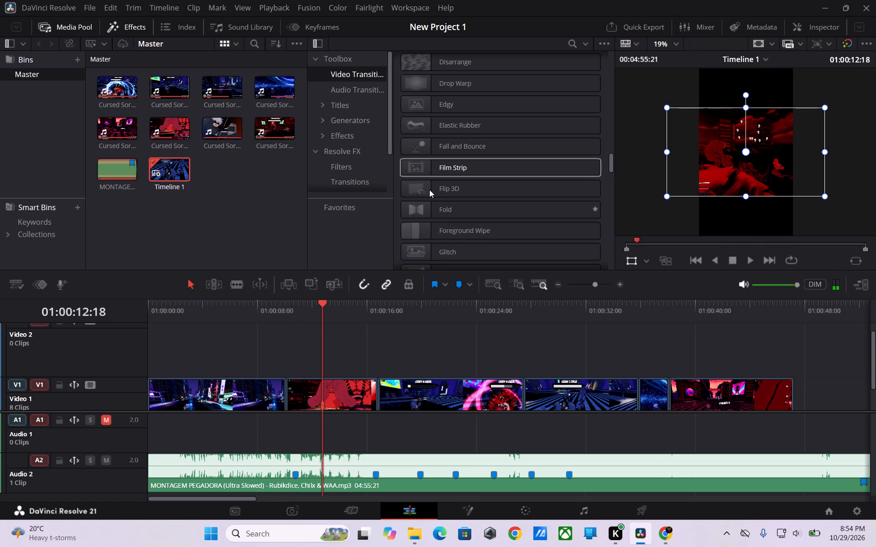
Preview further video transitions, apply Glitch to the start of Cursed Sorcerers 8, and play through the clip into Cursed Sorcerers 4.
click(431, 187)
click(470, 211)
click(474, 237)
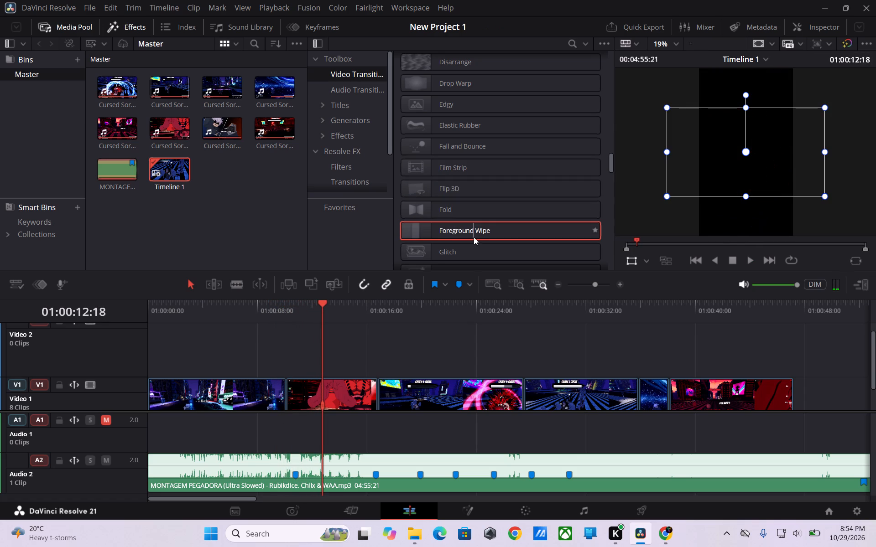
scroll(515, 251, down, 3)
click(483, 157)
drag(496, 157, 487, 173)
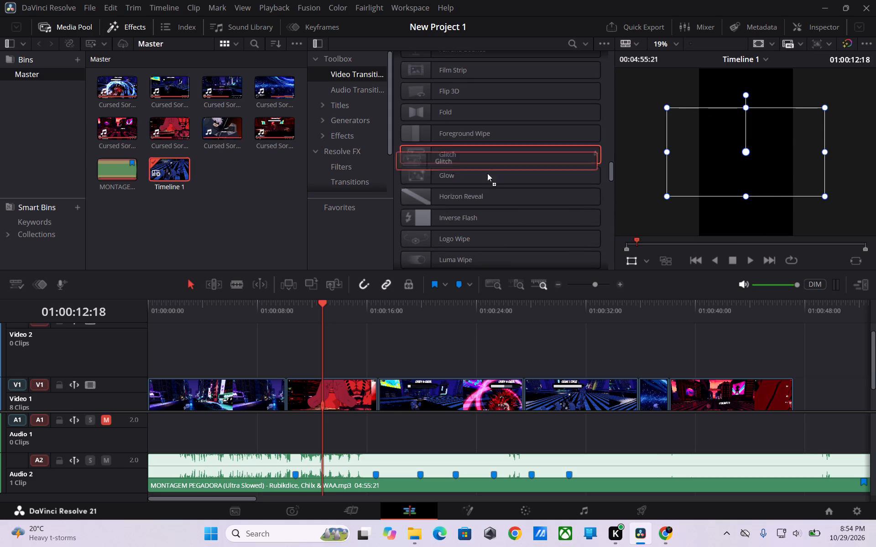
drag(487, 173, 293, 391)
drag(324, 304, 267, 310)
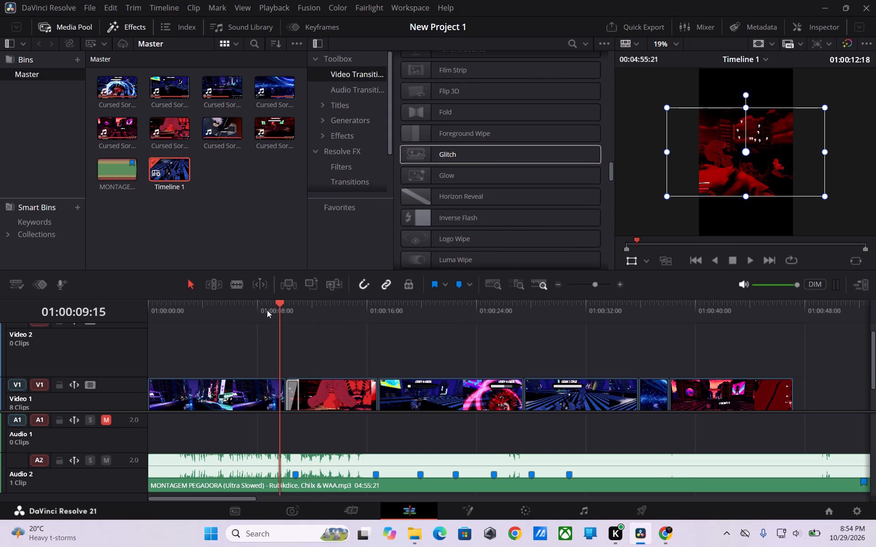
drag(267, 310, 266, 310)
key(space)
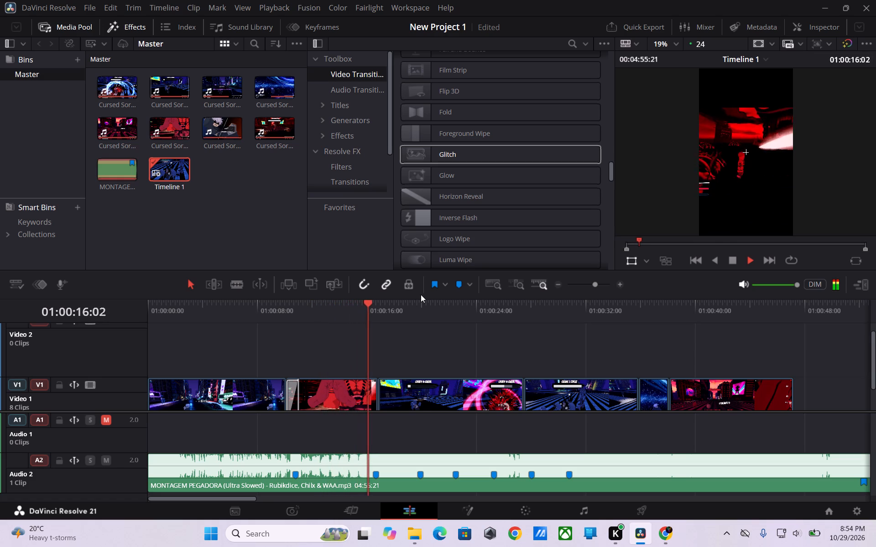
key(space)
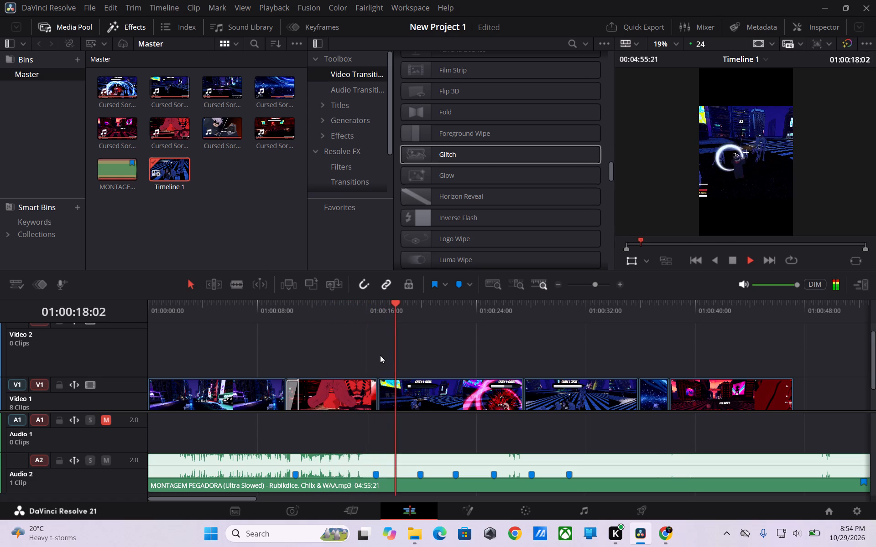
Apply the Fold video transition to the start of Cursed Sorcerers 4 and play across the cut from Cursed Sorcerers 8.
scroll(471, 225, down, 3)
scroll(471, 225, up, 4)
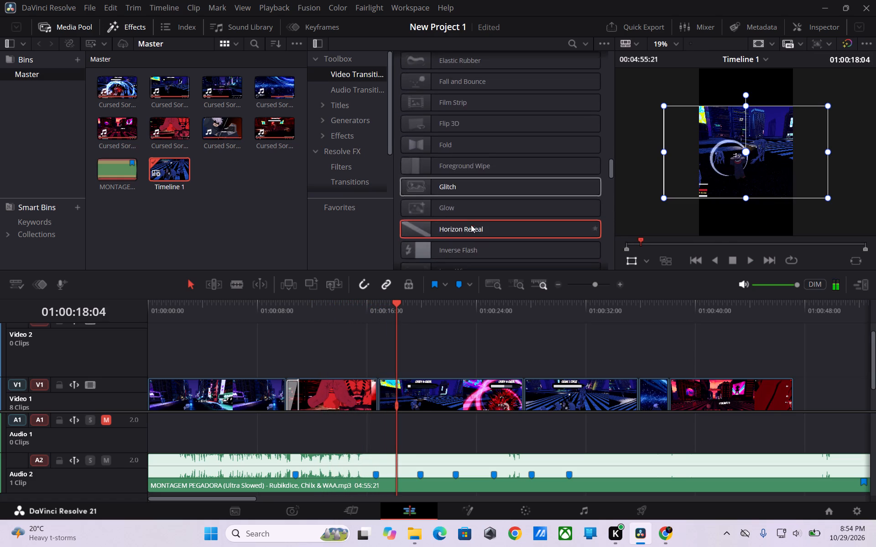
scroll(470, 226, up, 1)
drag(469, 179, 381, 390)
drag(398, 312, 363, 310)
key(space)
key(space)
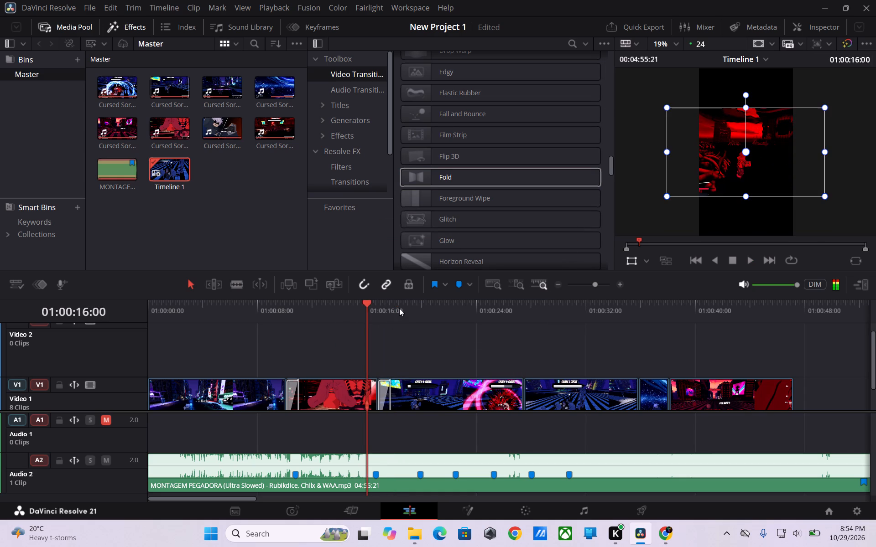
key(space)
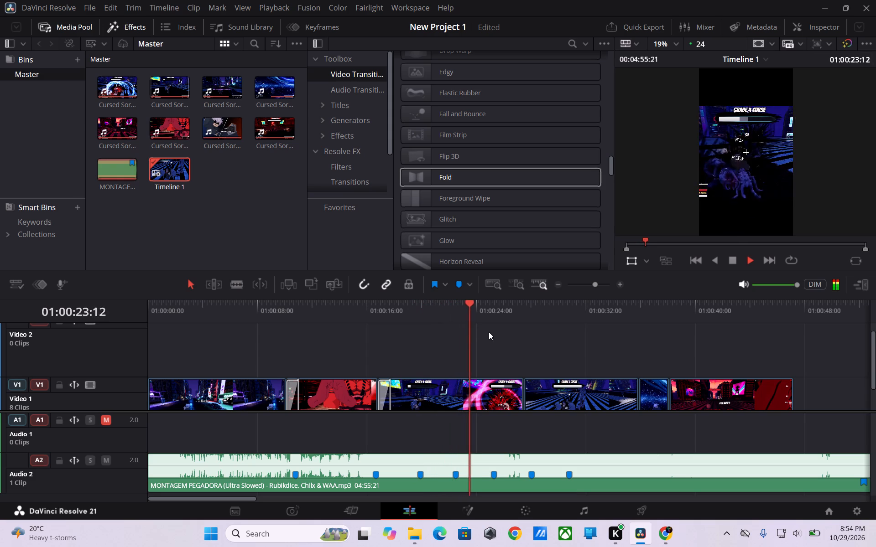
Play Cursed Sorcerers 4 to check its beats and trim its end to the fourth music marker, near 01:00:22:15.
drag(474, 335, 424, 335)
key(space)
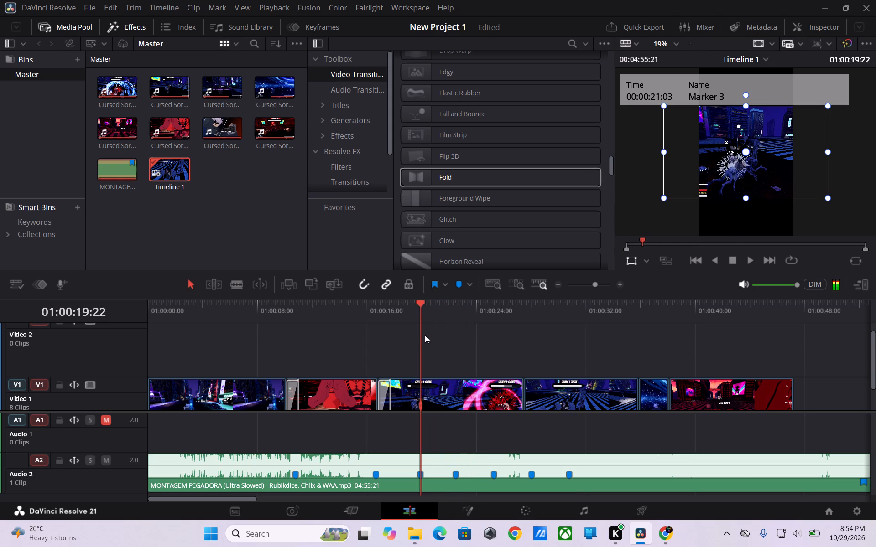
key(space)
key(space)
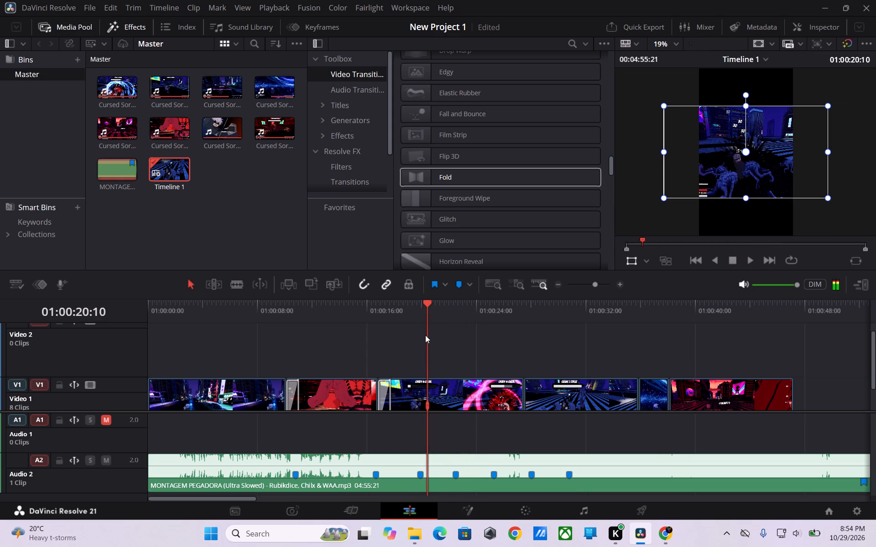
key(space)
key(space)
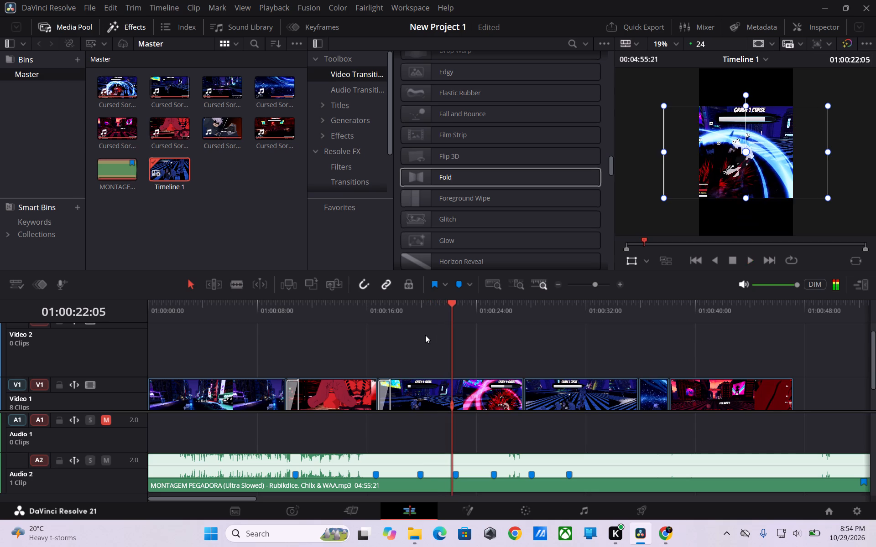
key(space)
key(space)
click(502, 396)
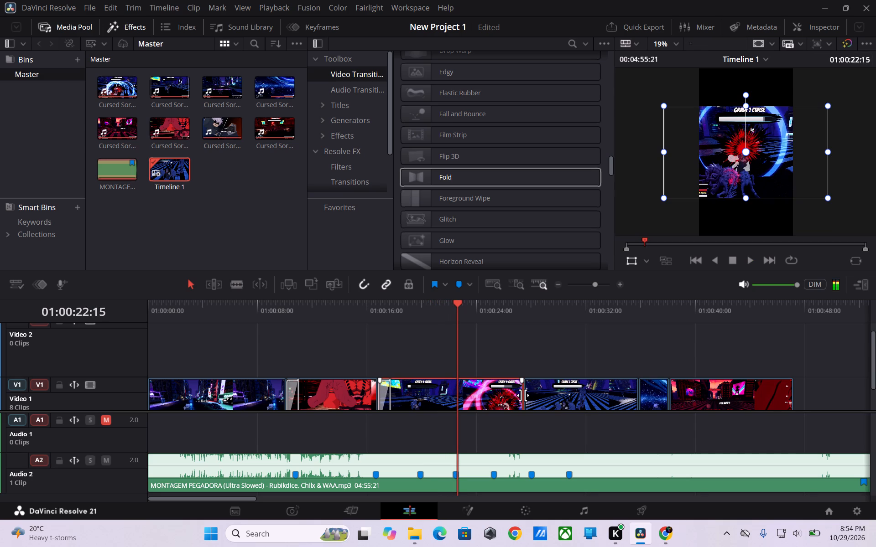
drag(523, 395, 482, 397)
click(502, 393)
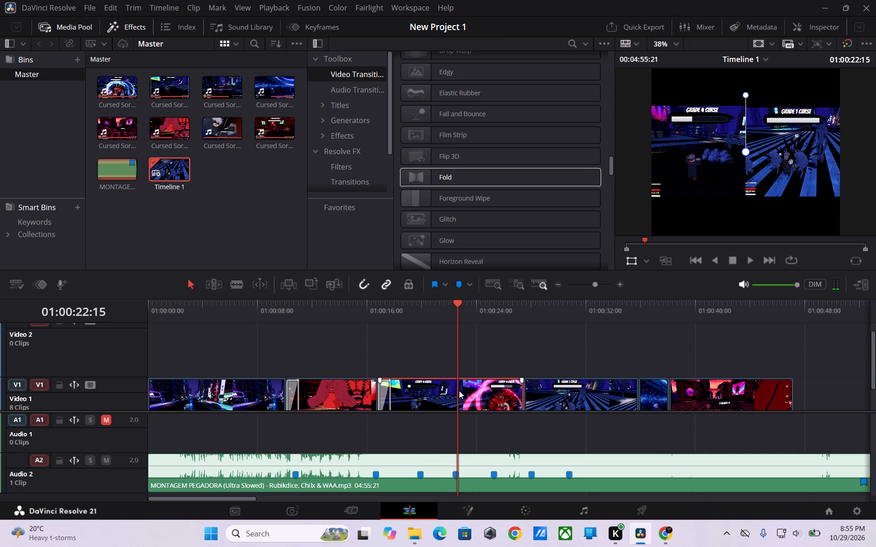
click(471, 390)
drag(520, 389, 484, 389)
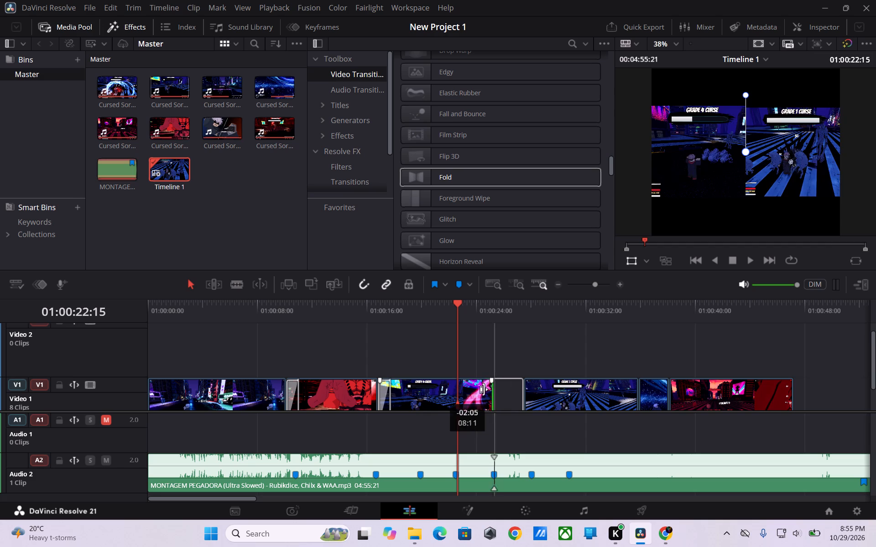
drag(484, 389, 455, 390)
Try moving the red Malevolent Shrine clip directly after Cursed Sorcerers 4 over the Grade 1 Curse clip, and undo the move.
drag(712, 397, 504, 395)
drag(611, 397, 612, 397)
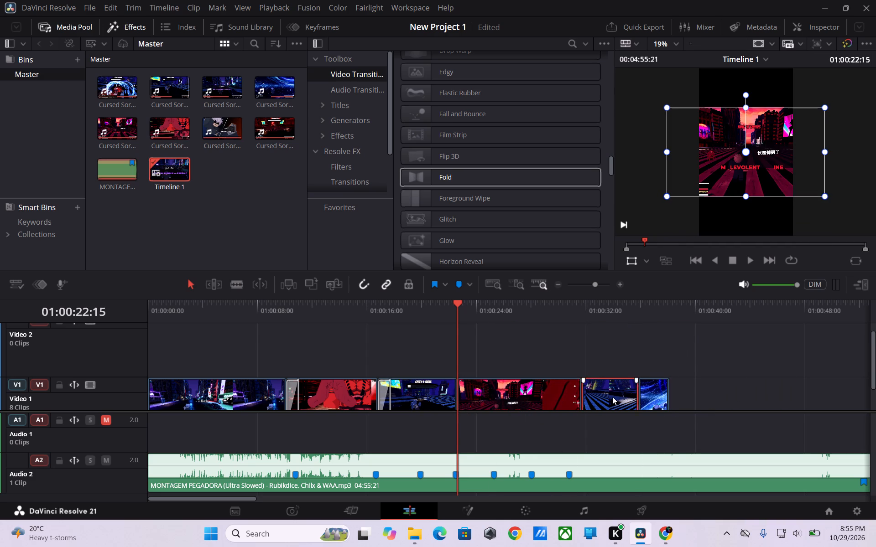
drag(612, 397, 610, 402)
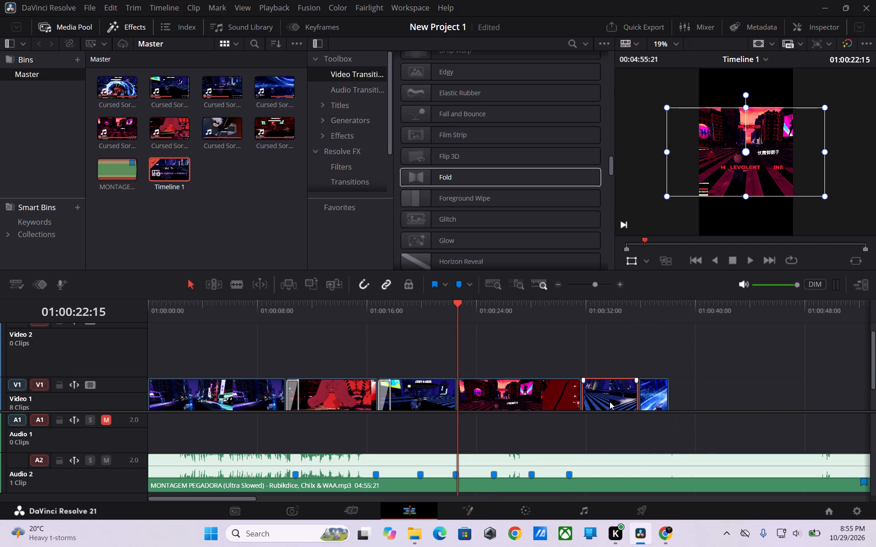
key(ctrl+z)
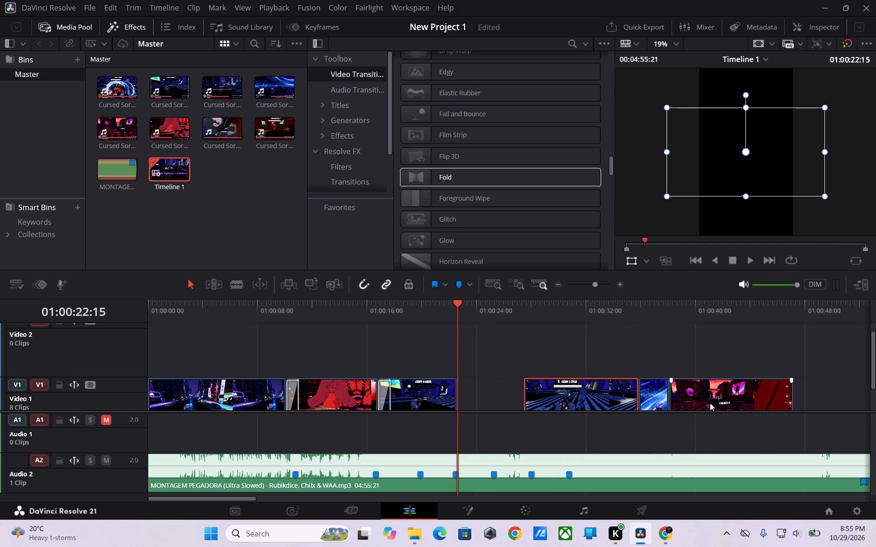
Shift the last three clips later, place the red Malevolent Shrine clip directly after Cursed Sorcerers 4, and play its opening.
drag(710, 400, 798, 398)
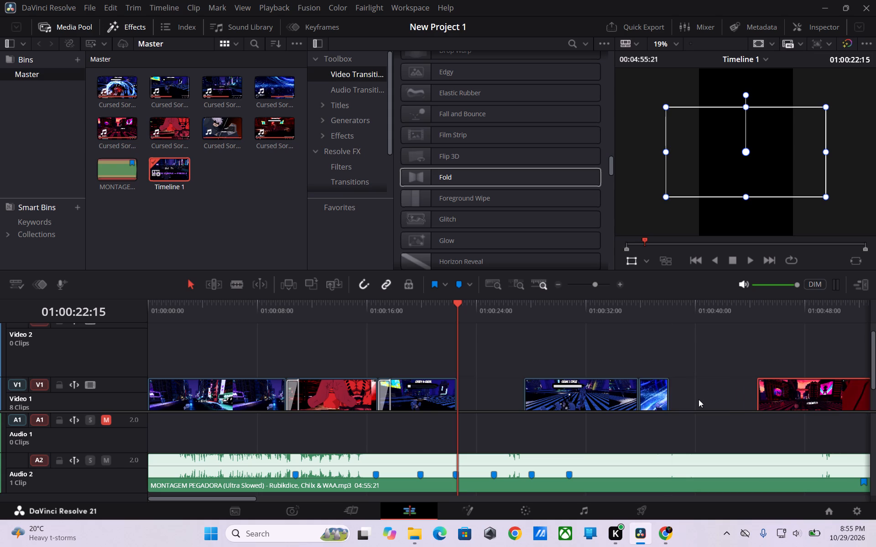
drag(657, 400, 693, 401)
drag(608, 399, 648, 400)
drag(795, 398, 493, 392)
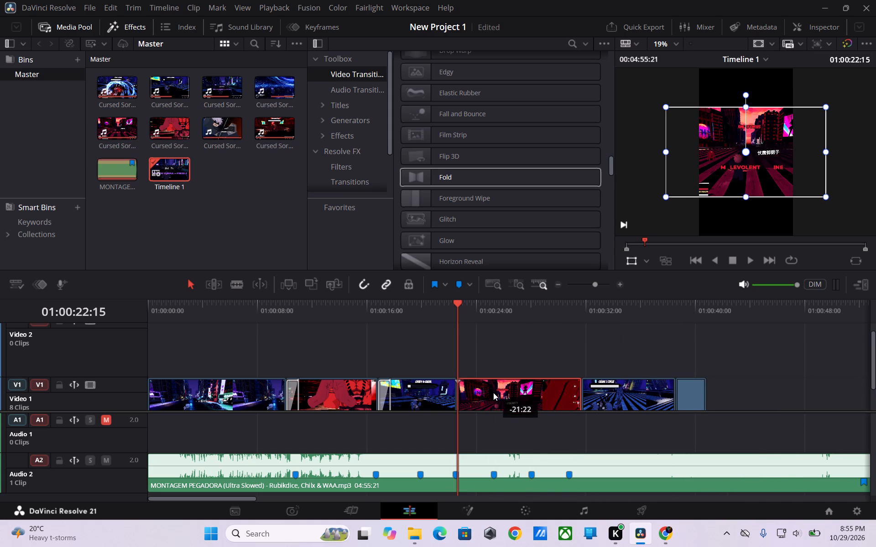
drag(493, 392, 495, 393)
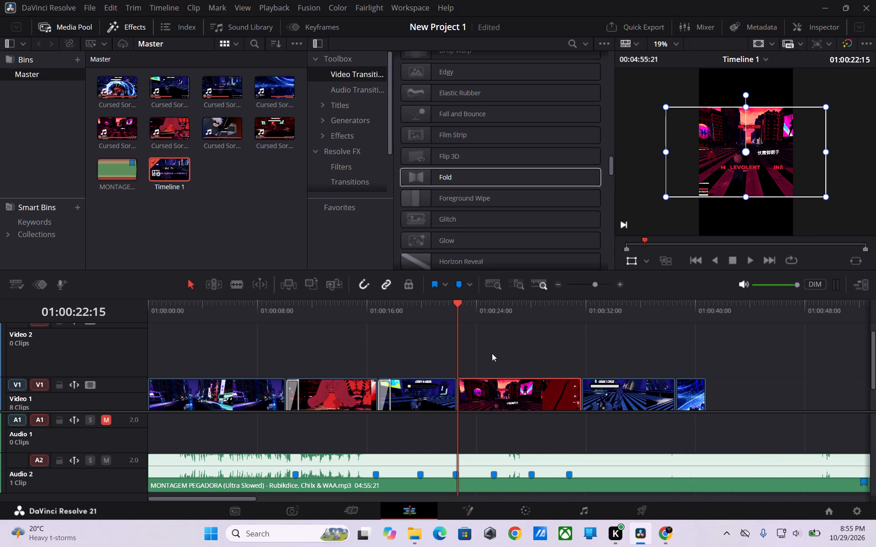
key(space)
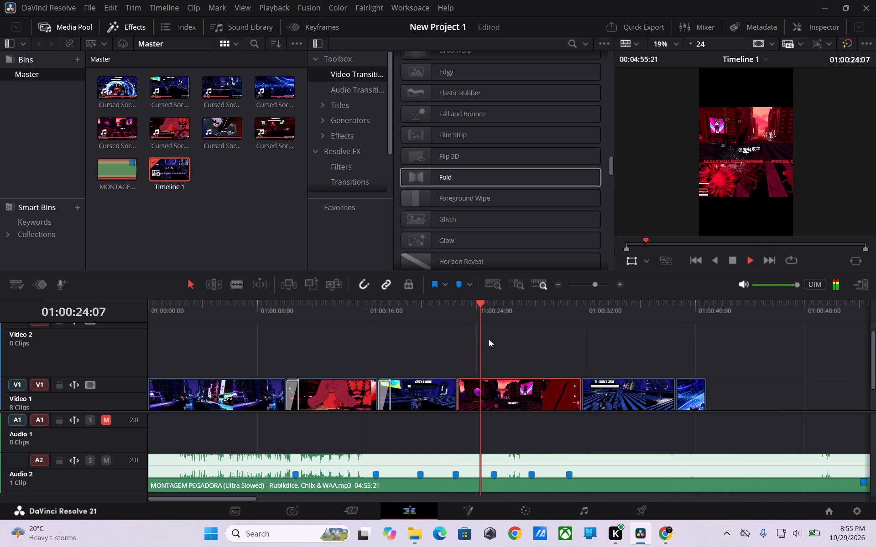
key(space)
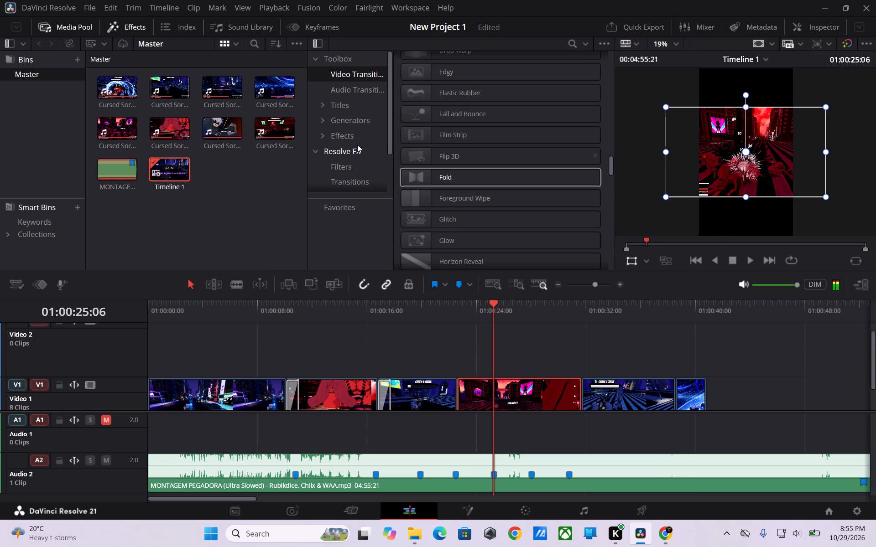
Apply the Blur Dissolve video transition to the start of the red Malevolent Shrine clip and play across the cut.
click(341, 141)
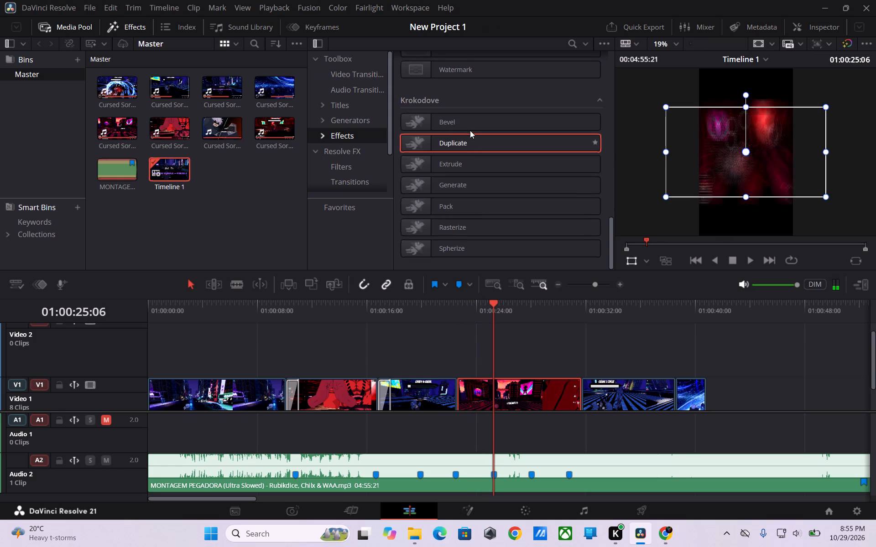
click(358, 113)
click(355, 107)
click(352, 77)
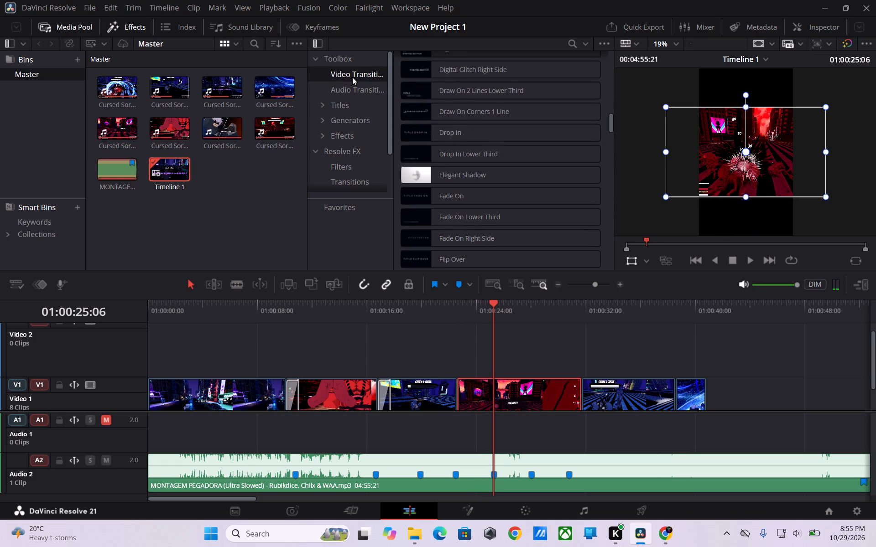
click(352, 84)
click(354, 75)
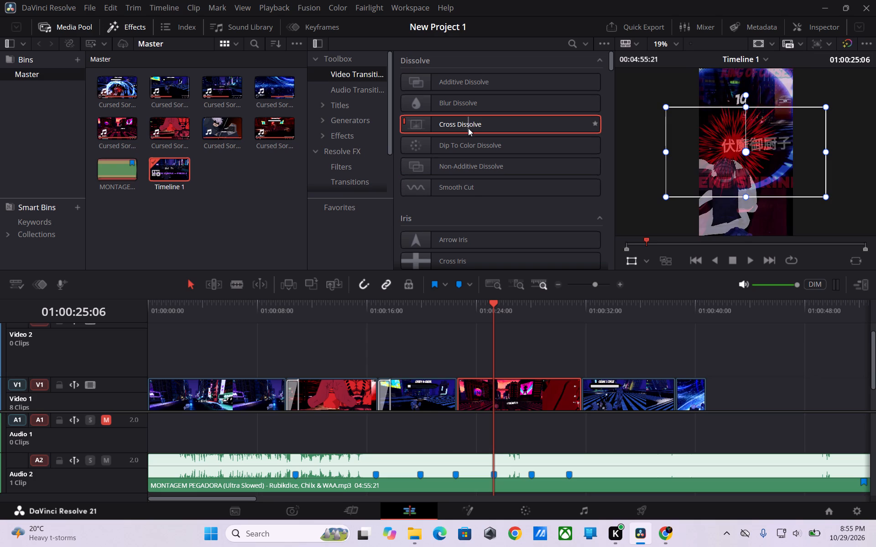
drag(465, 102, 486, 368)
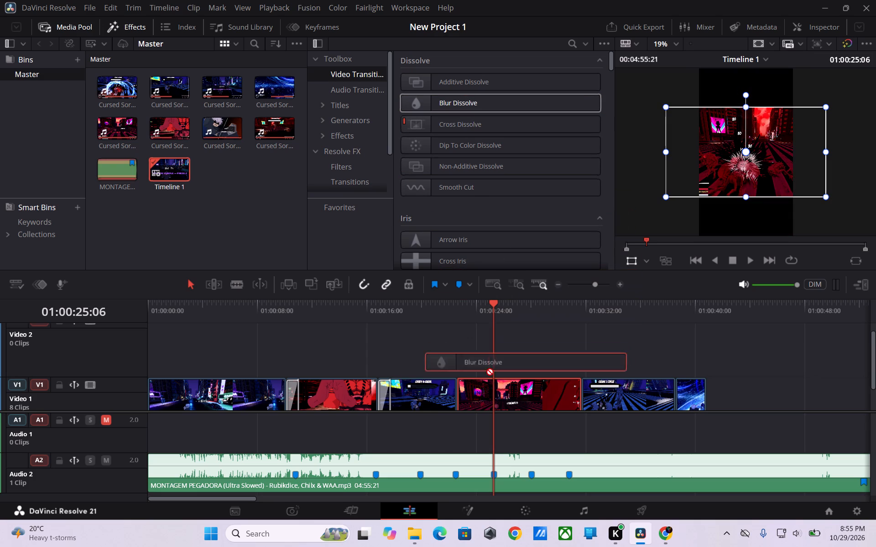
drag(486, 368, 467, 392)
drag(496, 313, 441, 314)
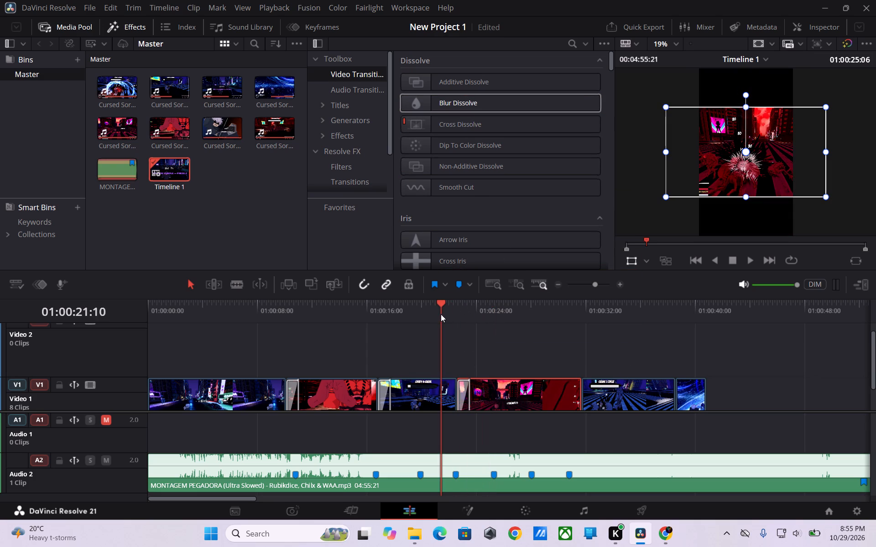
key(space)
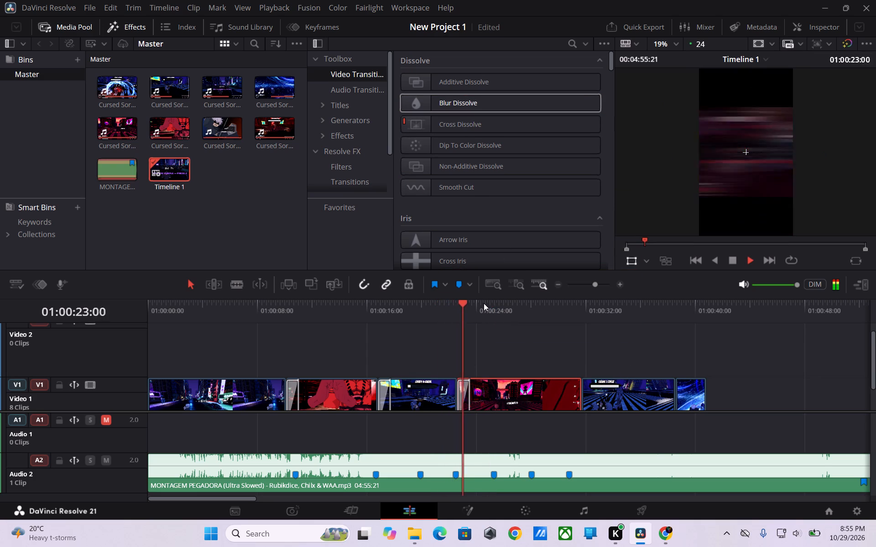
key(space)
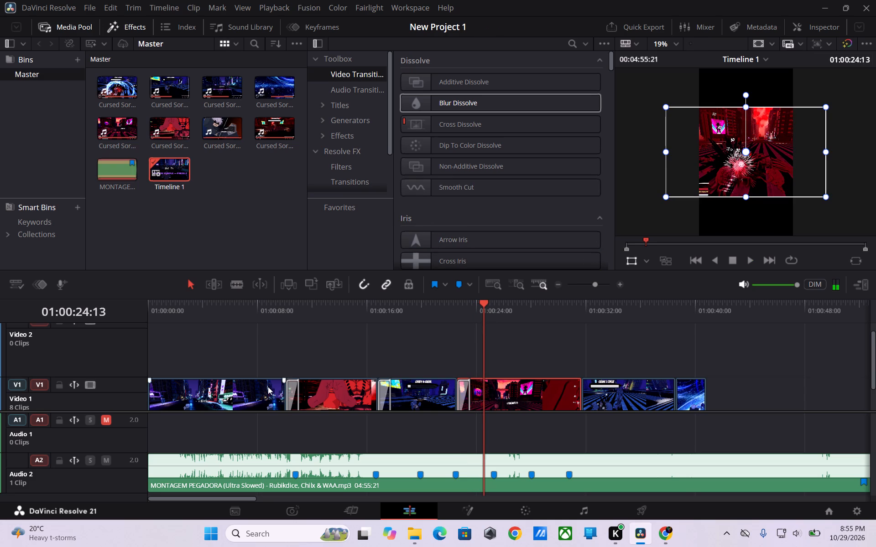
Play the sequence from before the Glitch transition through the Malevolent Shrine clip into the Grade 1 Curse clip to check the pacing.
click(288, 391)
click(293, 391)
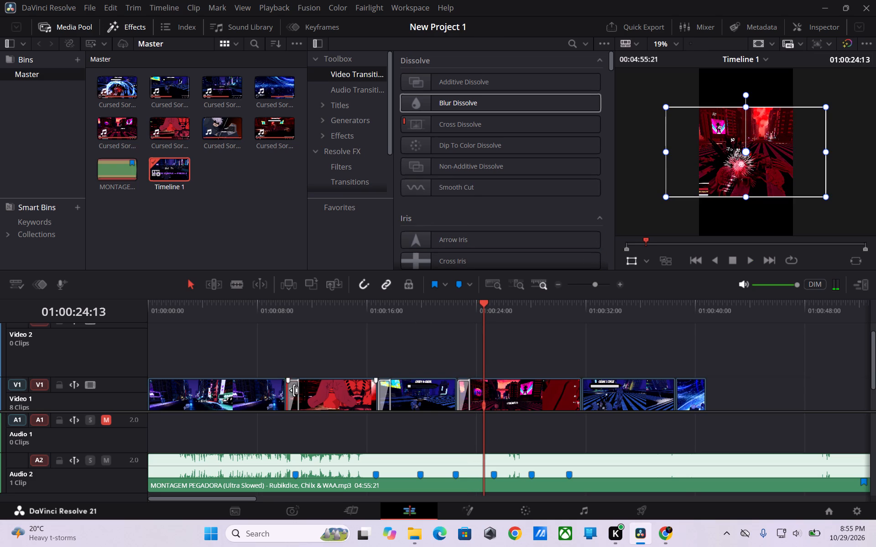
click(293, 390)
drag(485, 302, 282, 312)
key(space)
drag(286, 308, 266, 308)
key(space)
key(space)
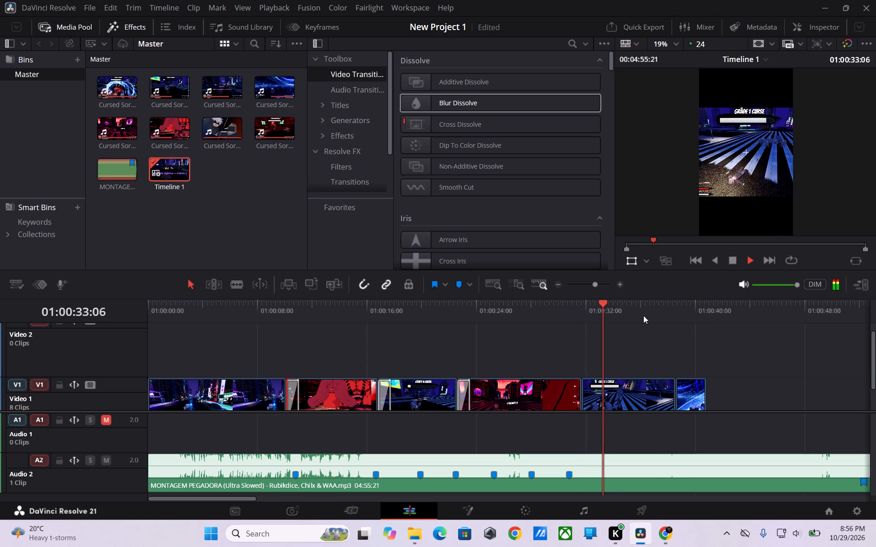
click(559, 394)
key(space)
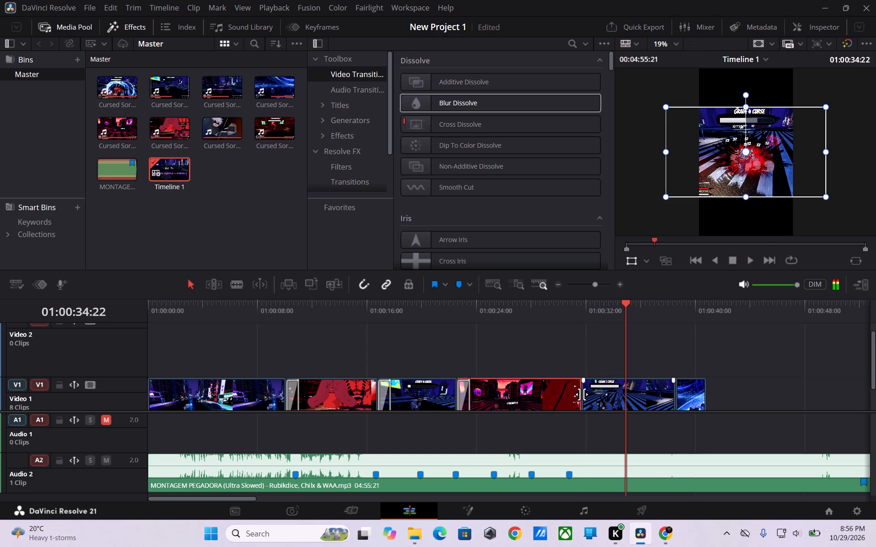
Roll the cut between the Malevolent Shrine clip and the Grade 1 Curse clip back to Marker 7 at 01:00:30:19.
drag(627, 322, 569, 322)
click(574, 391)
drag(580, 392, 579, 392)
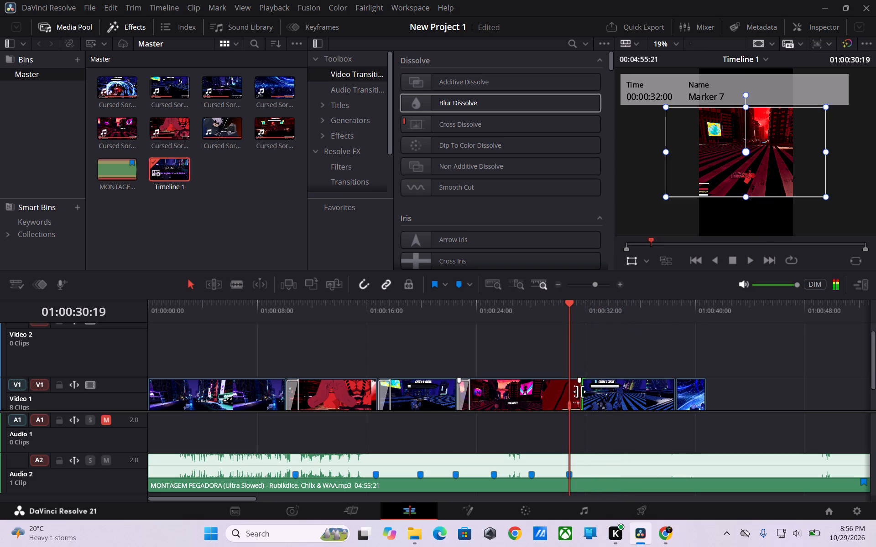
drag(579, 392, 569, 390)
click(600, 392)
click(704, 340)
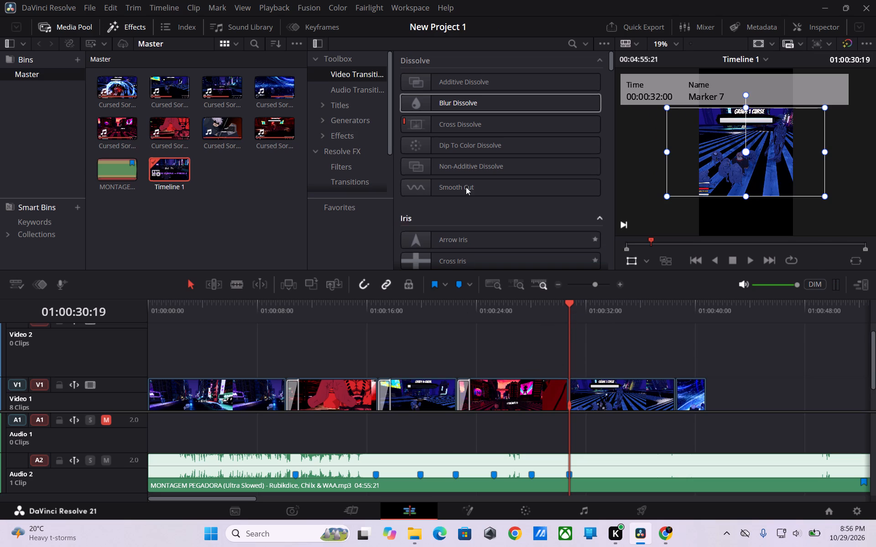
Apply the Smooth Cut video transition to the cut at Marker 7 between the Malevolent Shrine and Grade 1 Curse clips.
drag(465, 189, 576, 387)
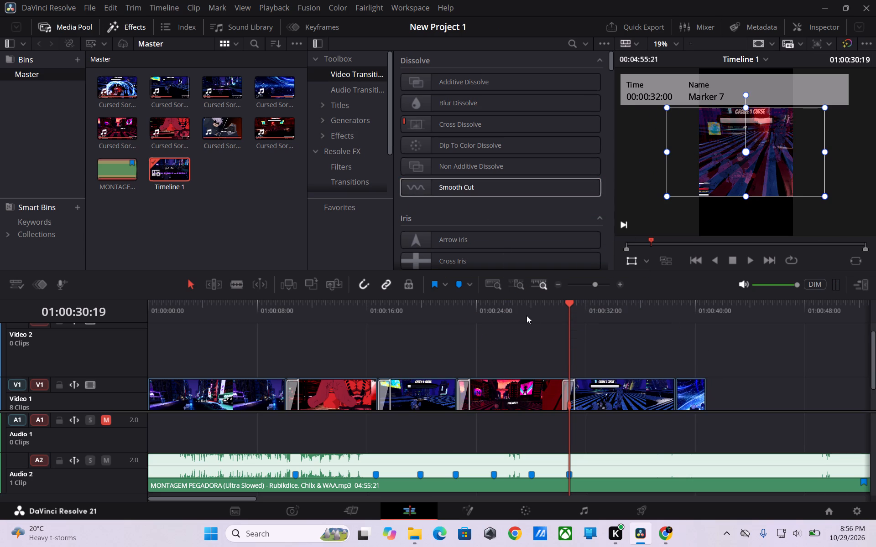
Apply Non-Additive Dissolve to the end of the Grade 1 Curse clip and play from before Marker 7 past the short final clip.
drag(452, 167, 668, 392)
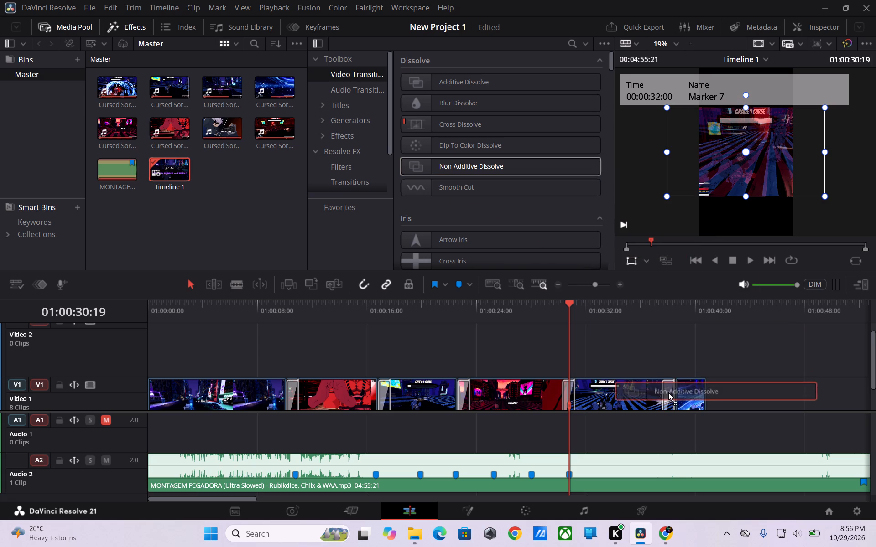
drag(668, 392, 674, 395)
key(space)
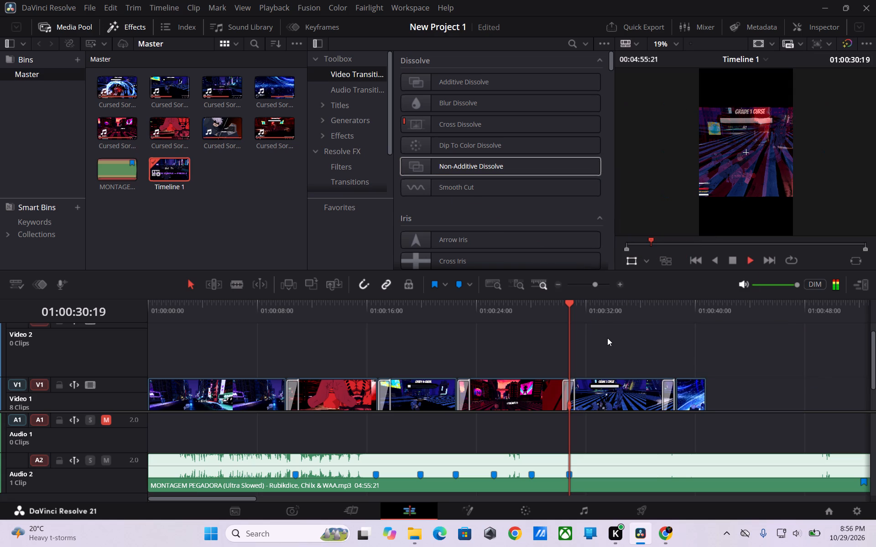
key(space)
drag(570, 300, 547, 303)
key(space)
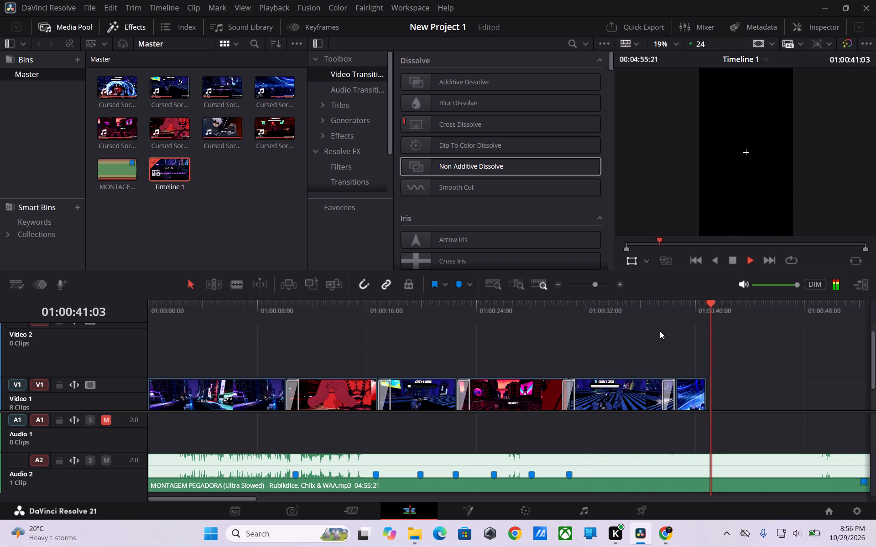
key(space)
Split the MONTAGEM PEGADORA music at 01:00:40:20, at the end of the short blue clip.
drag(720, 320, 709, 317)
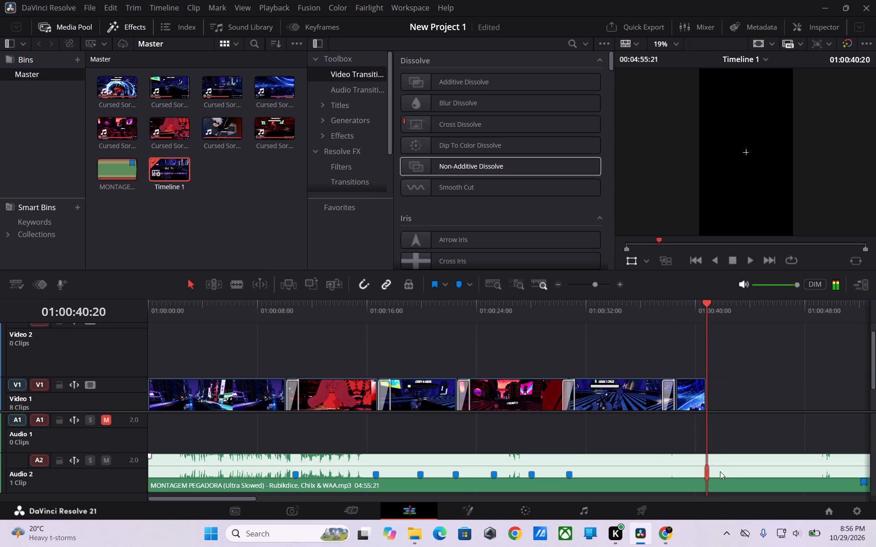
click(718, 471)
click(717, 355)
key(ctrl+b)
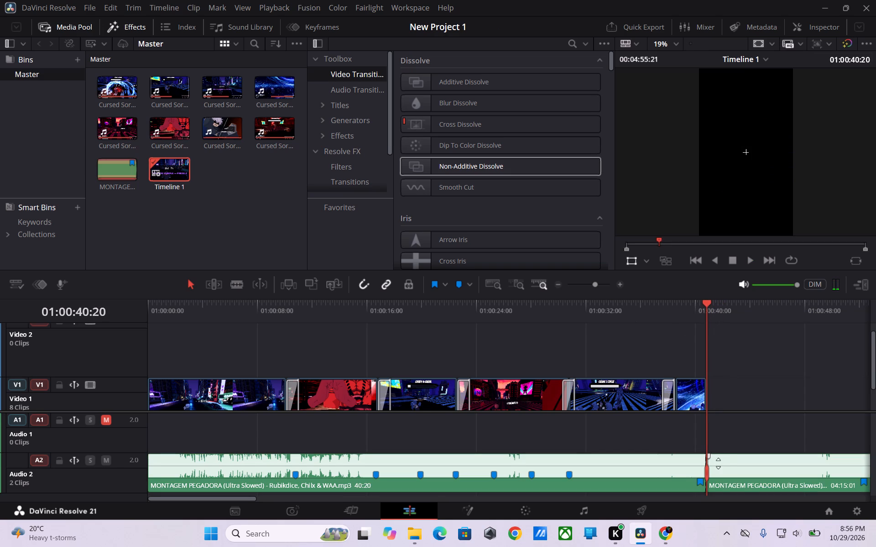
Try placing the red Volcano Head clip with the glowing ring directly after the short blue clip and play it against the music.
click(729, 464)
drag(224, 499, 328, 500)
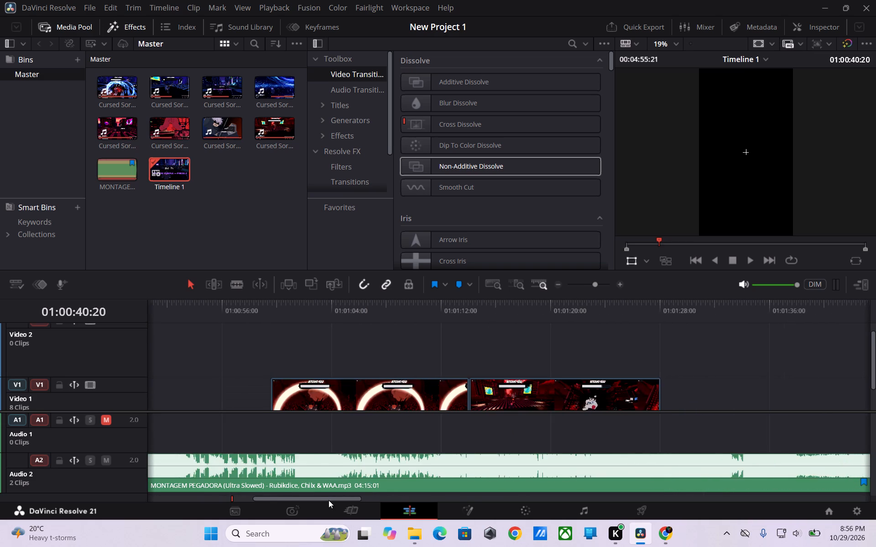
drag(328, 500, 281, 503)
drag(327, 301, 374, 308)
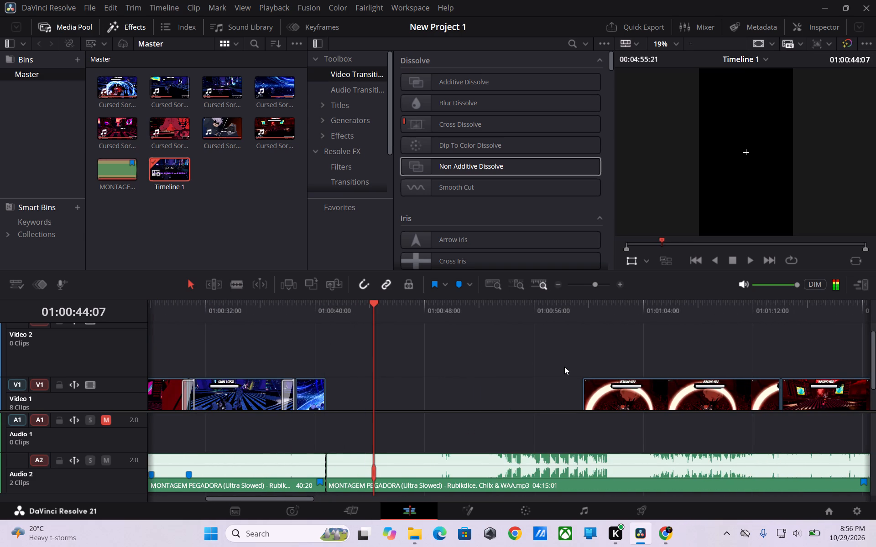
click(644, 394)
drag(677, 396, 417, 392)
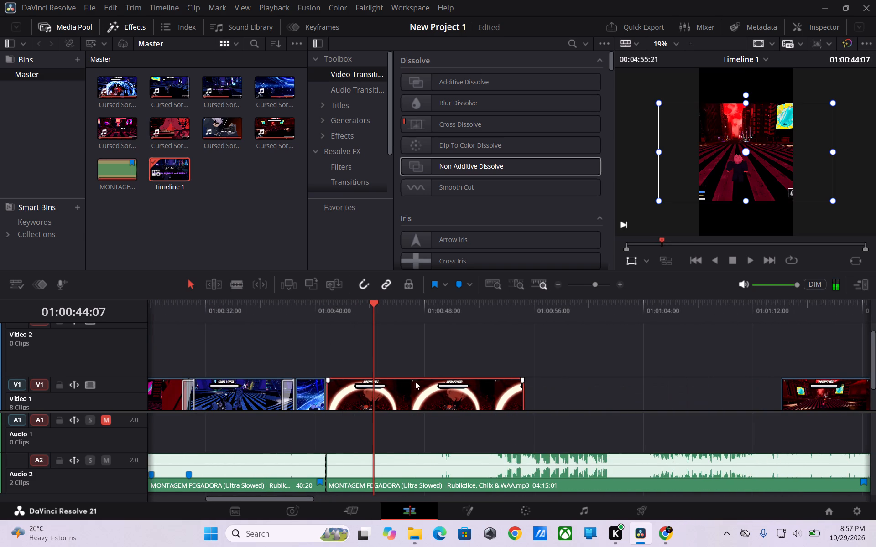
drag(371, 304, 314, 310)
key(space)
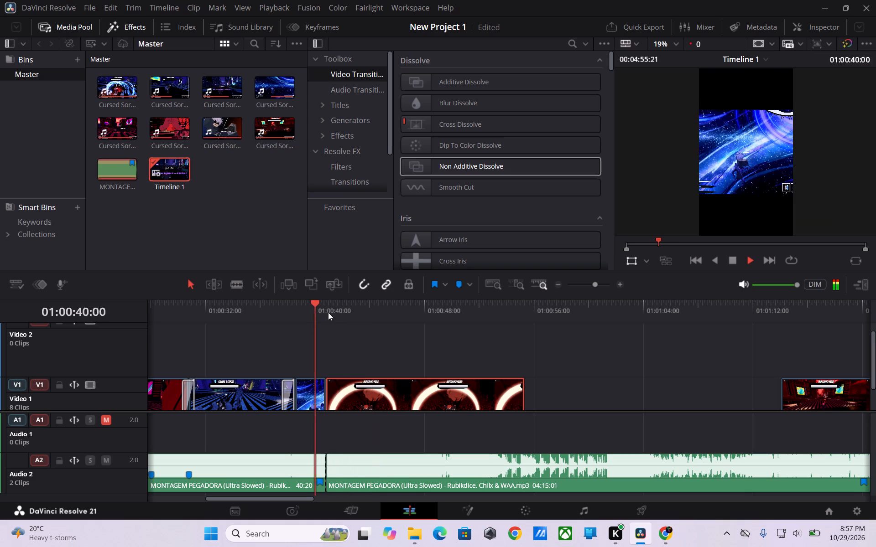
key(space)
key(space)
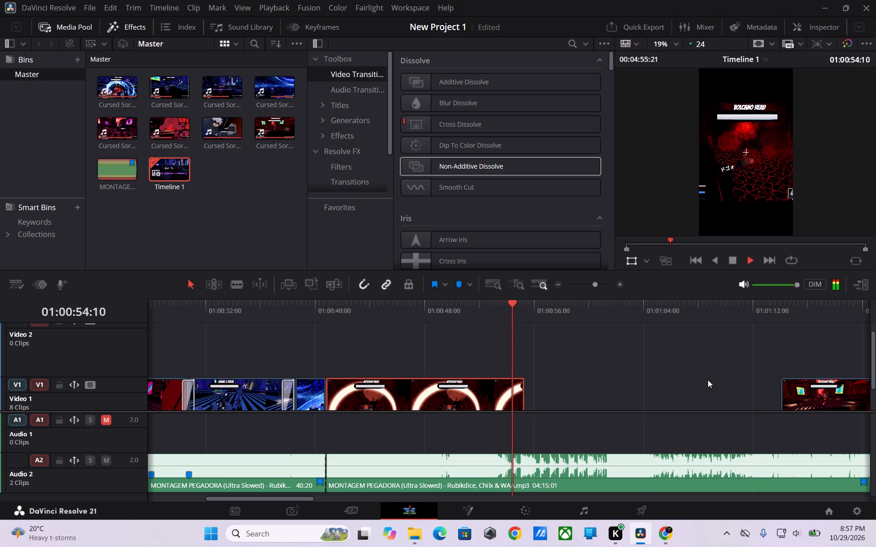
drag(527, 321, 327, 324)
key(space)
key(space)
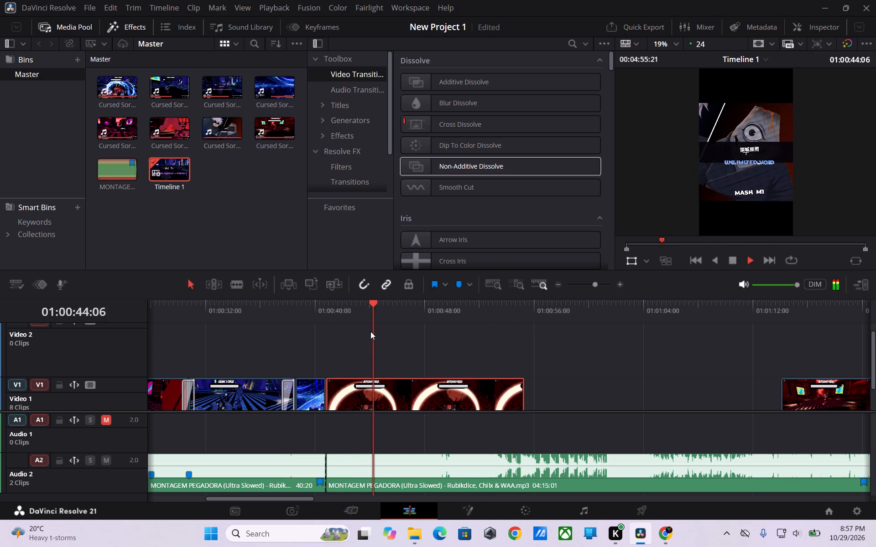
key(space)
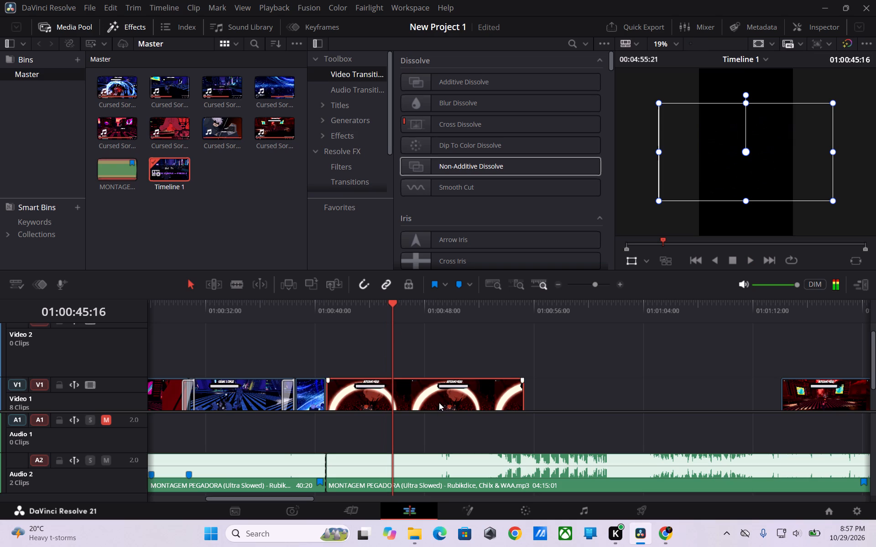
Swap the two Volcano Head clips so the one without the glowing ring directly follows the short blue clip, and play it through.
drag(439, 403, 697, 402)
drag(834, 403, 391, 403)
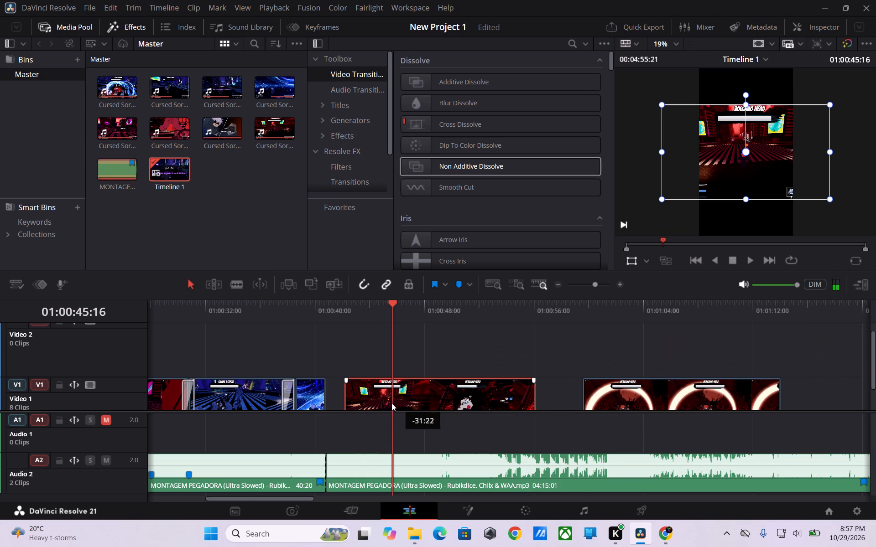
drag(391, 403, 381, 403)
drag(390, 338, 316, 341)
key(space)
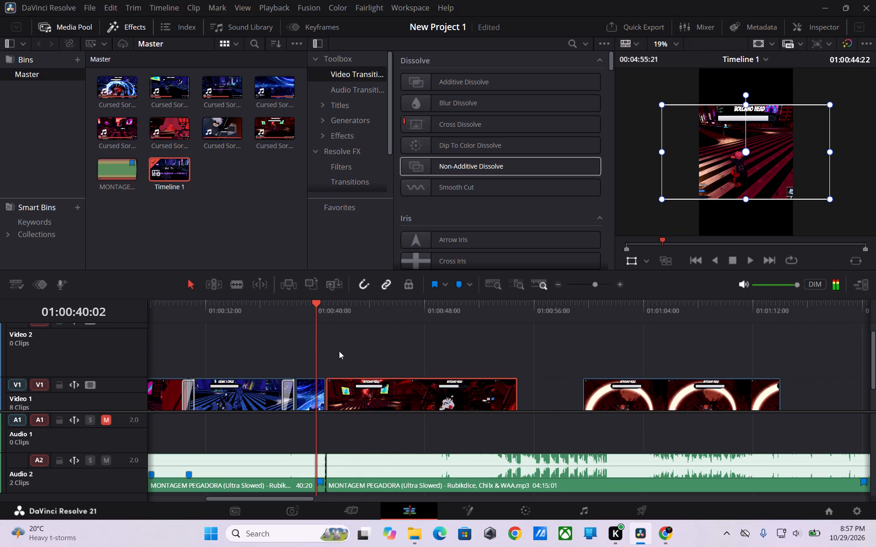
key(space)
key(space)
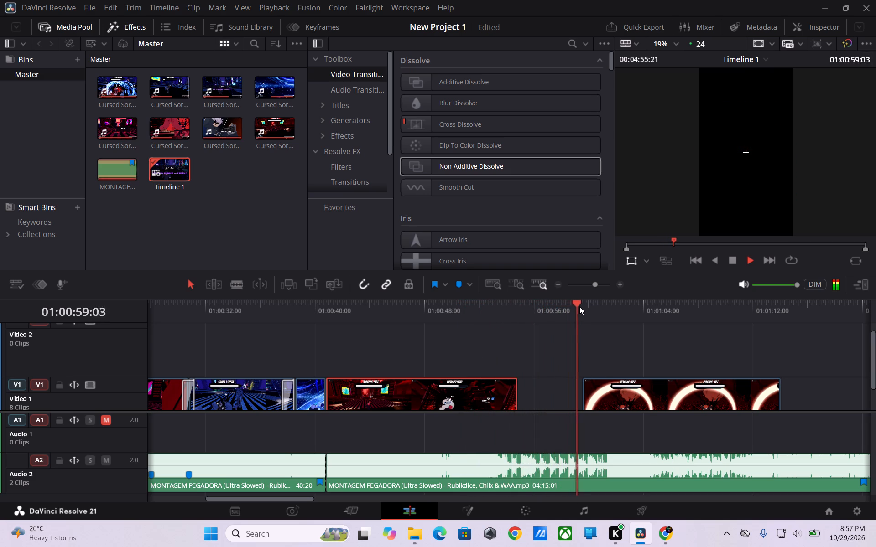
key(space)
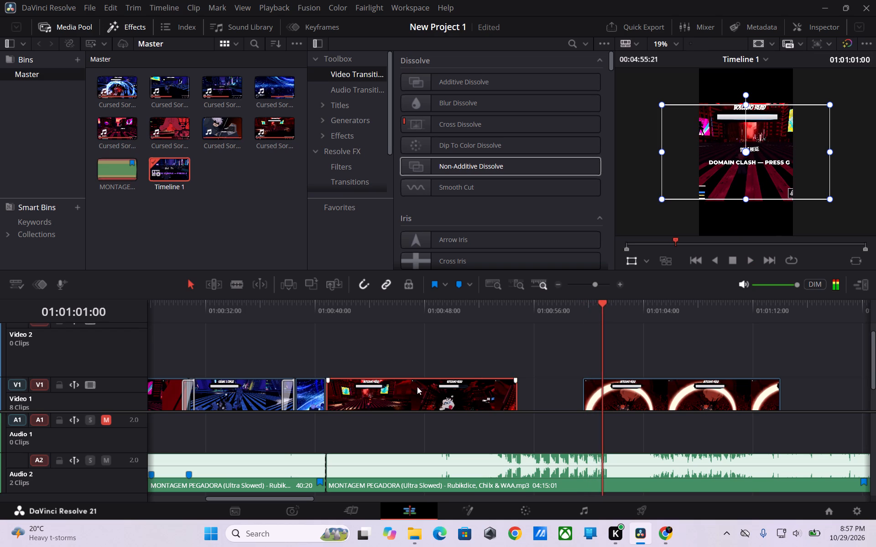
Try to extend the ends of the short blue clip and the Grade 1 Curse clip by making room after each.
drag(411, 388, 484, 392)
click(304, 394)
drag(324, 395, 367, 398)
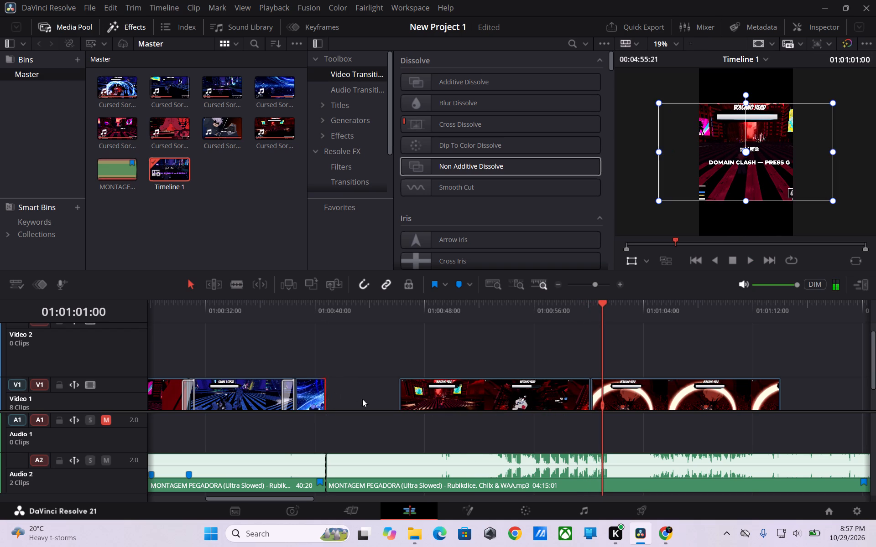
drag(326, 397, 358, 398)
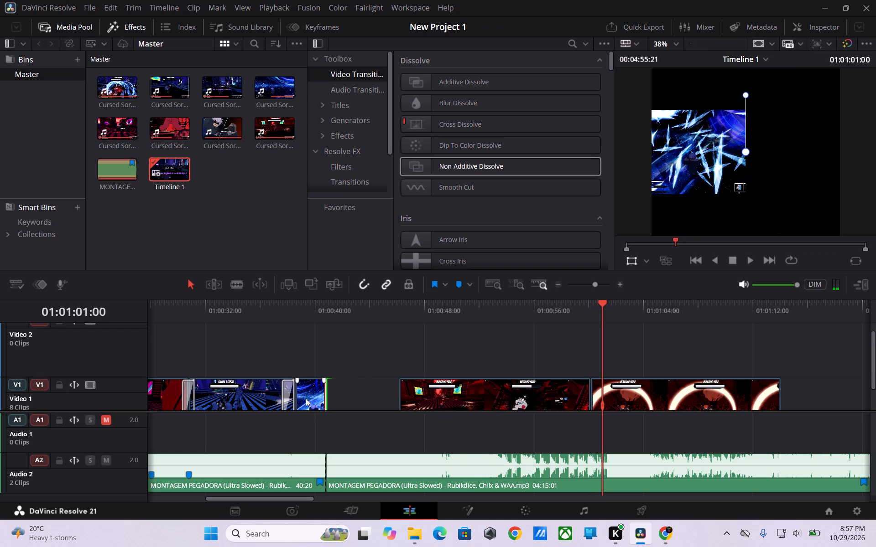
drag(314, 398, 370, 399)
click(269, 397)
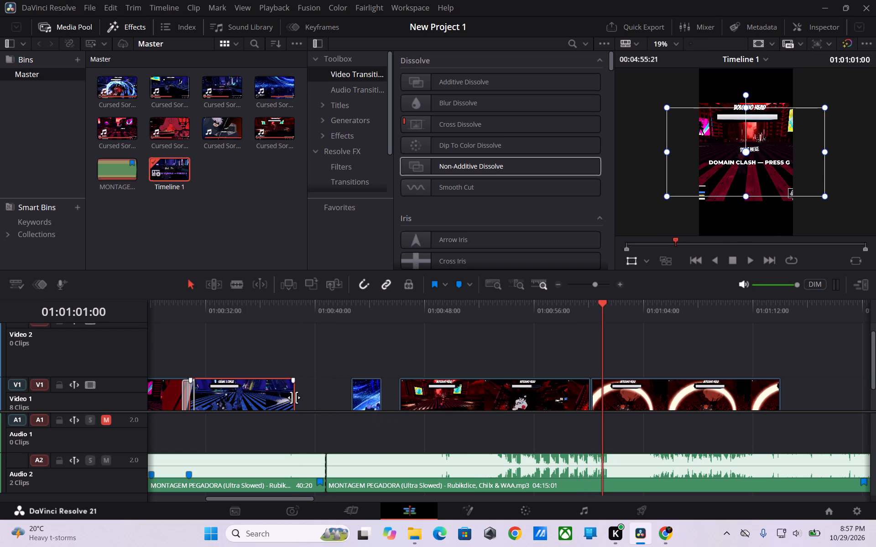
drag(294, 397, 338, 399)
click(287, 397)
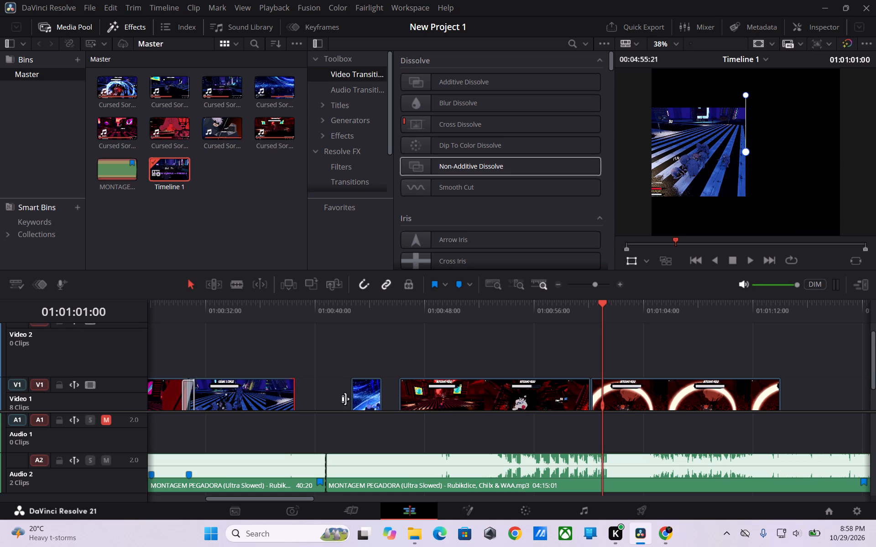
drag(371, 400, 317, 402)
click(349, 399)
Close the gaps by placing the two Volcano Head clips back to back directly after the short blue clip.
drag(480, 395, 436, 401)
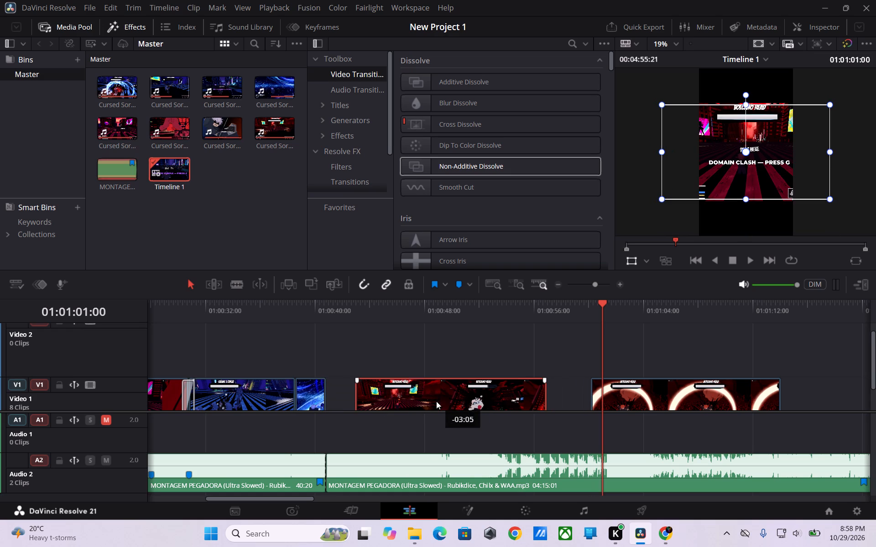
drag(436, 401, 408, 401)
drag(641, 398, 569, 401)
click(462, 399)
click(465, 398)
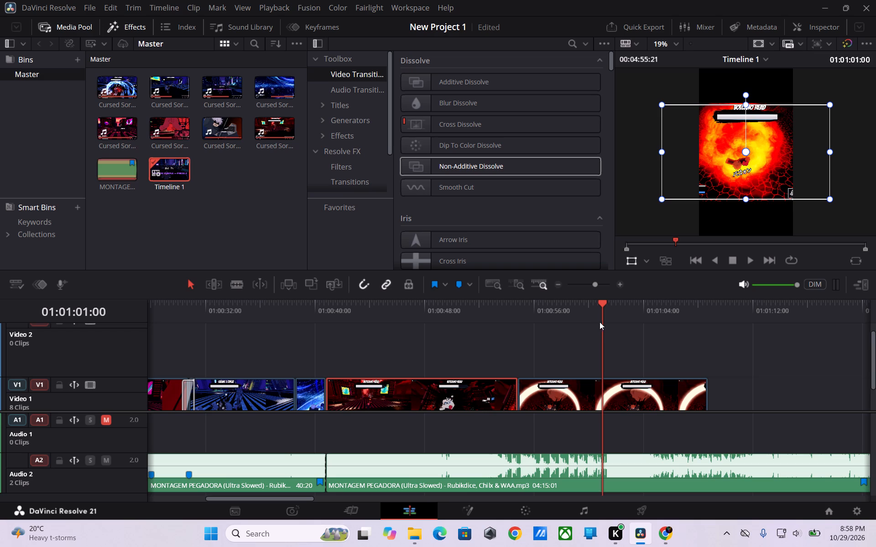
Play the first Volcano Head clip, split the timeline at 01:00:50:01 and ripple-delete the rest of that clip.
drag(602, 317, 332, 328)
key(space)
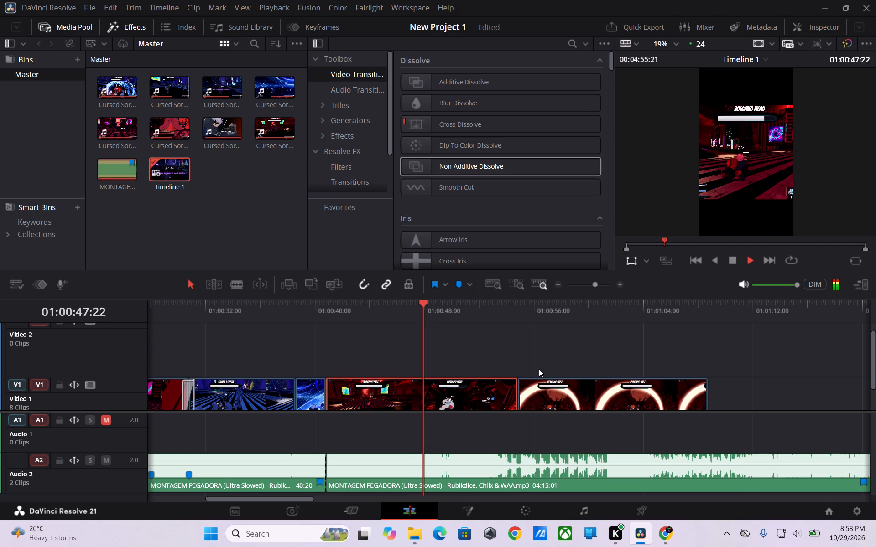
key(space)
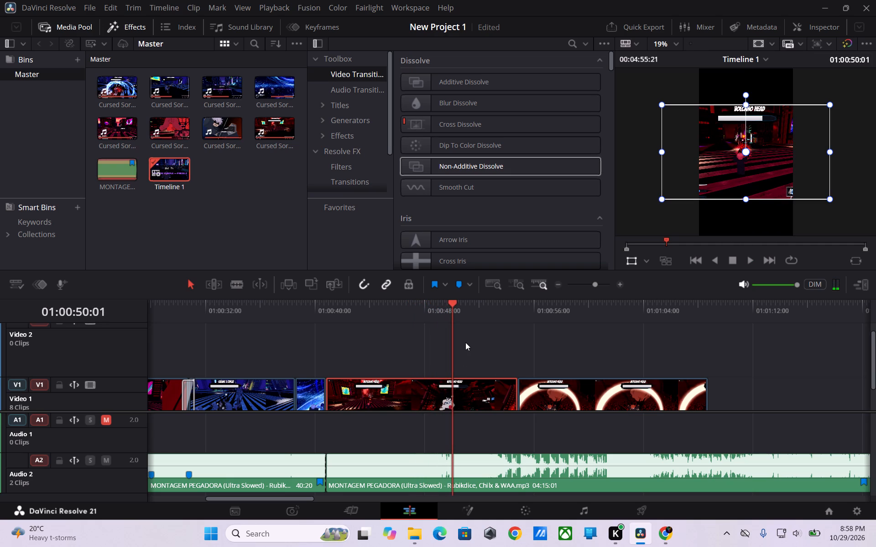
key(ctrl+b)
click(465, 387)
key(Delete)
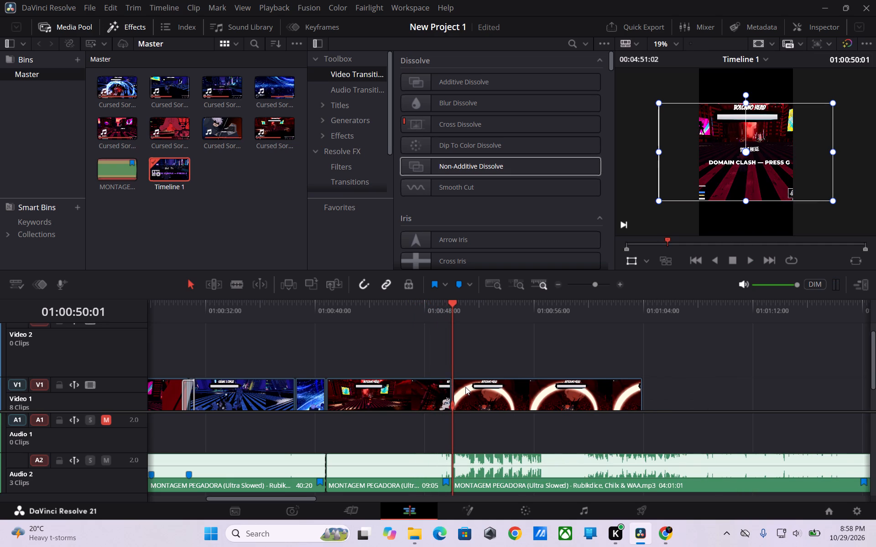
Play on, split the glowing-ring Volcano Head clip and music at 01:01:00:09, and remove everything after the split.
key(space)
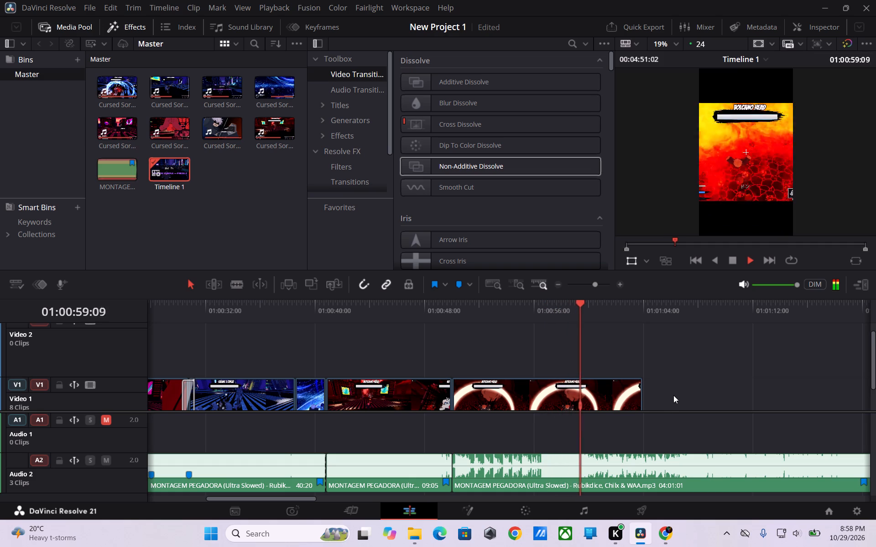
key(space)
key(ctrl+b)
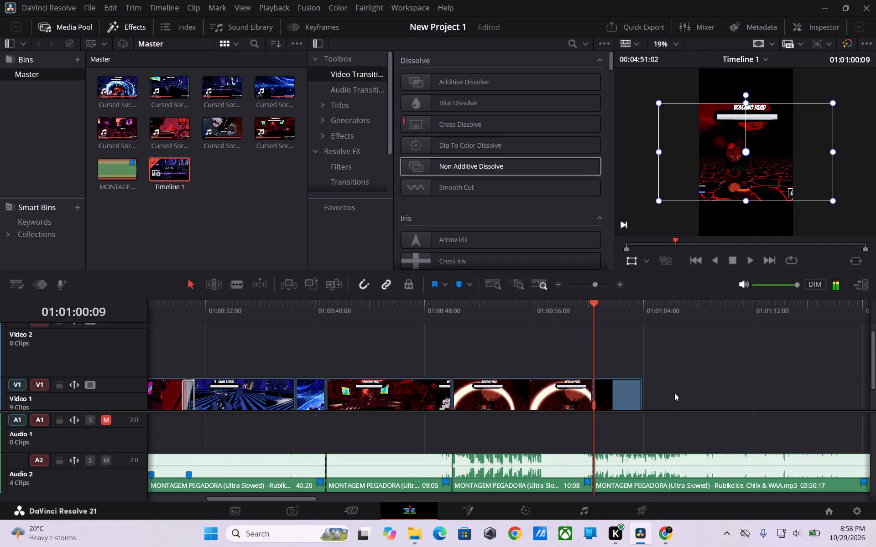
click(667, 455)
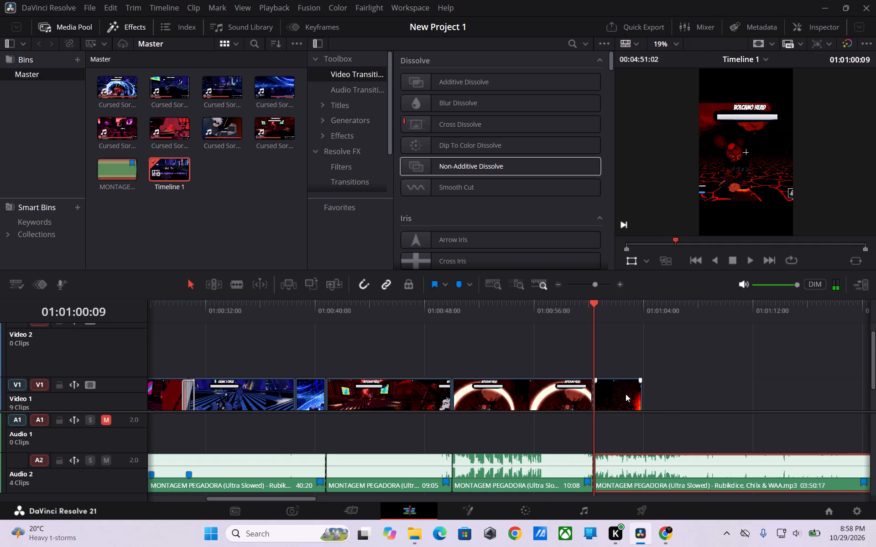
key(Delete)
click(626, 394)
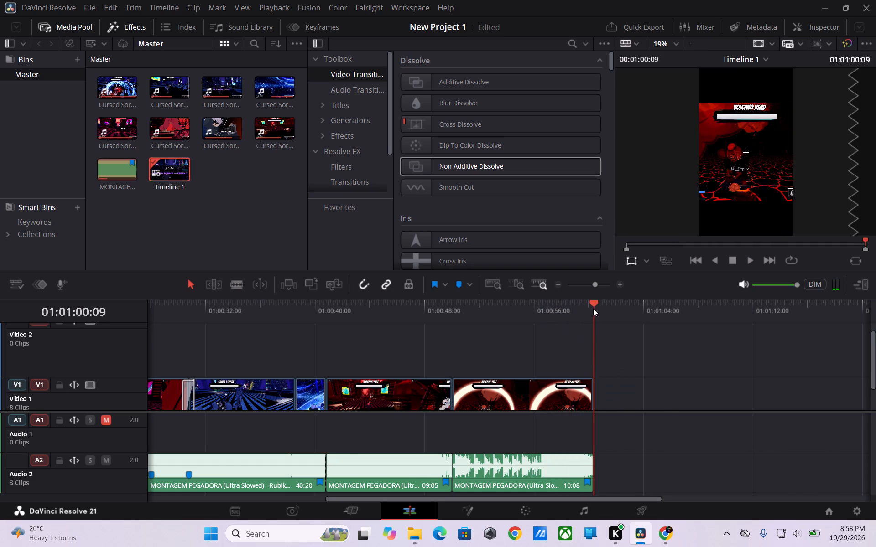
Review the whole edit from the beginning in the Cut page's full-screen viewer, checking cuts and transitions against the music.
drag(595, 307, 0, 320)
key(space)
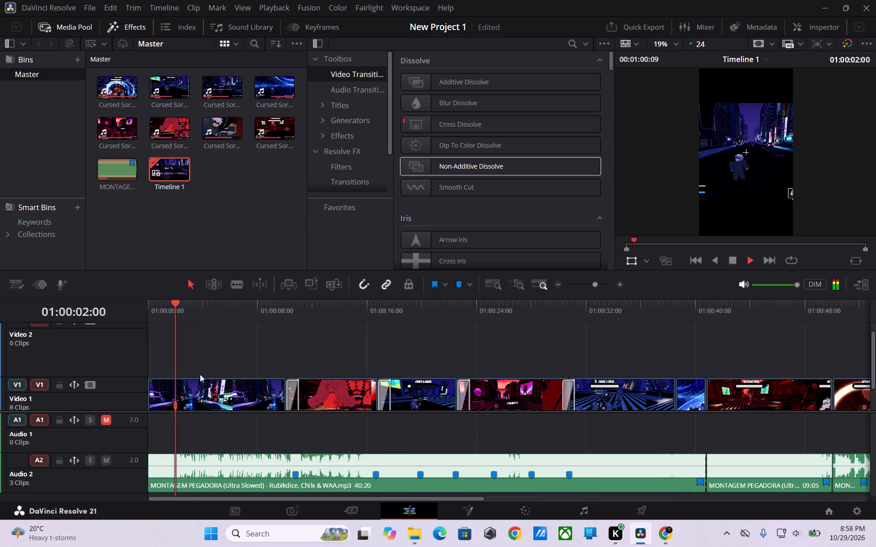
key(space)
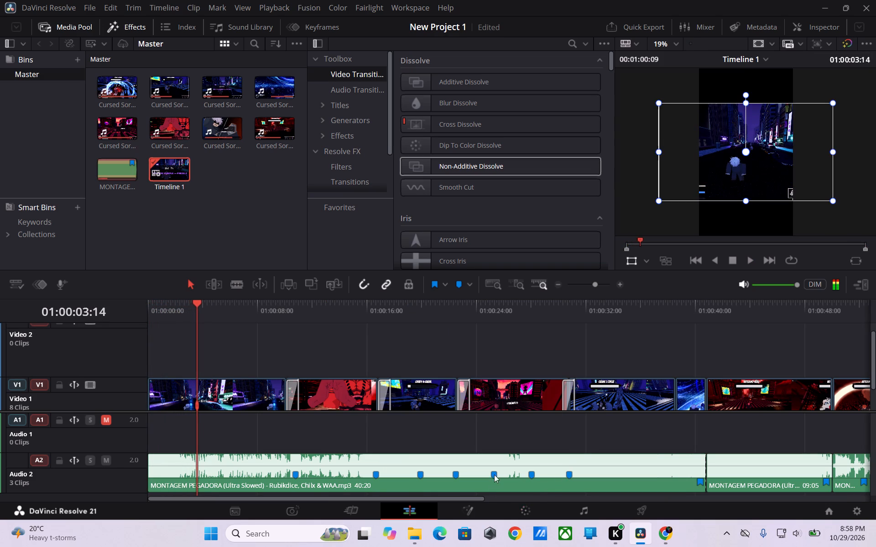
click(344, 515)
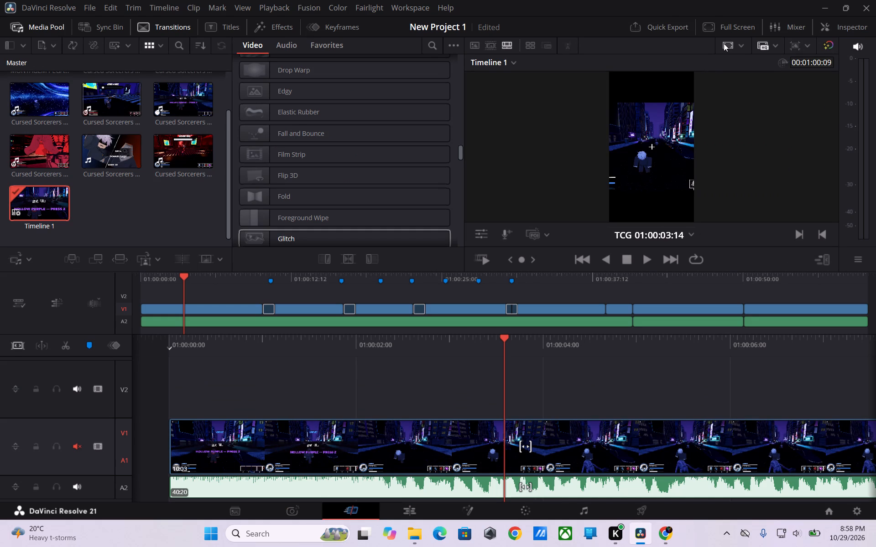
click(724, 43)
click(738, 44)
click(738, 45)
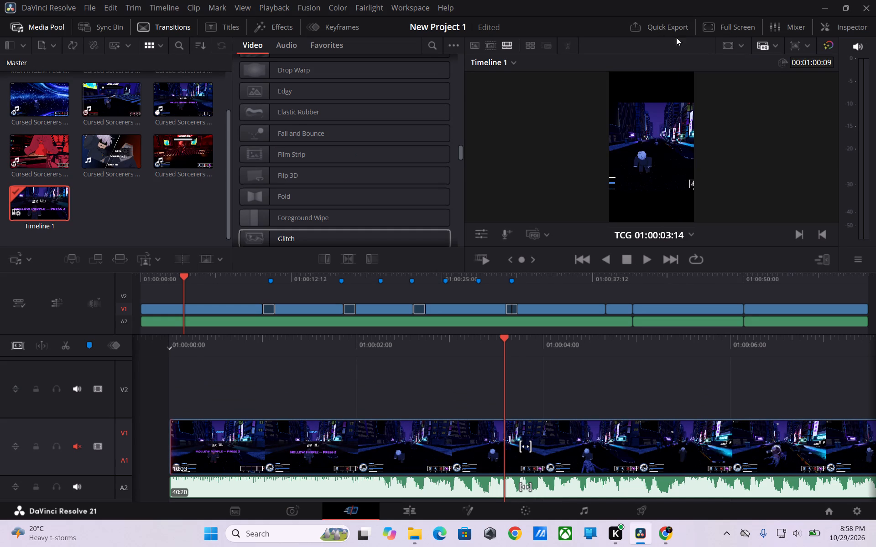
click(717, 29)
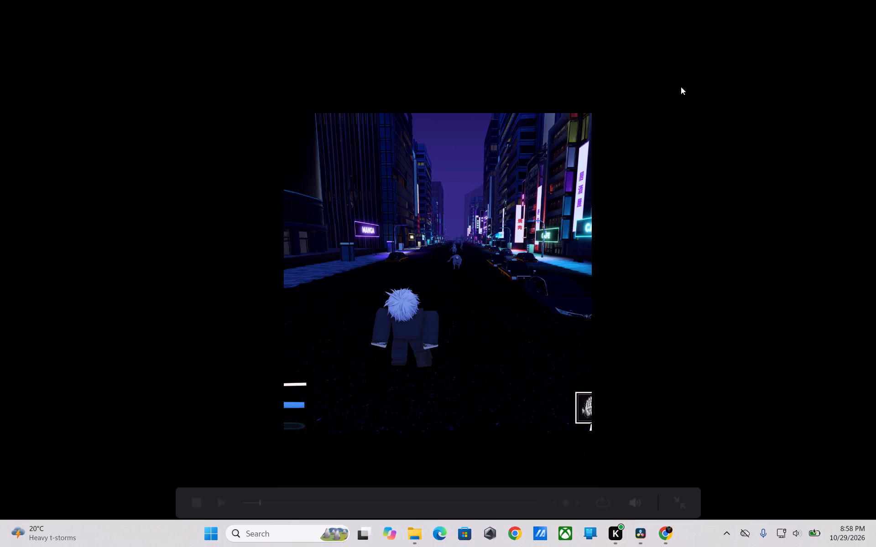
key(space)
key(space)
drag(265, 500, 223, 506)
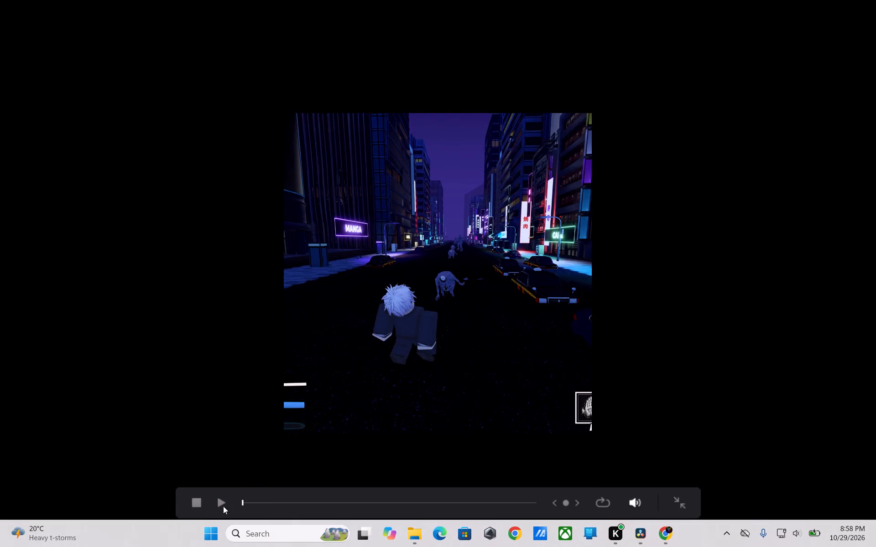
drag(223, 506, 219, 506)
key(space)
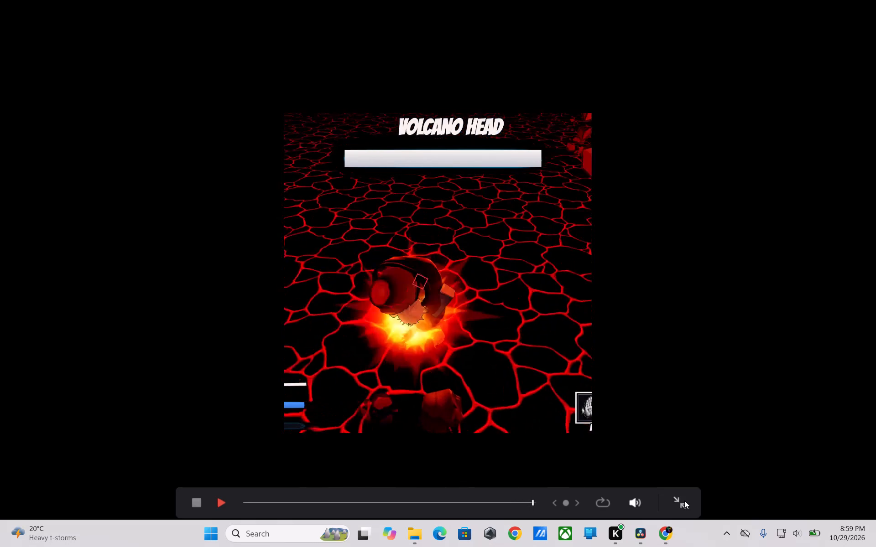
click(684, 501)
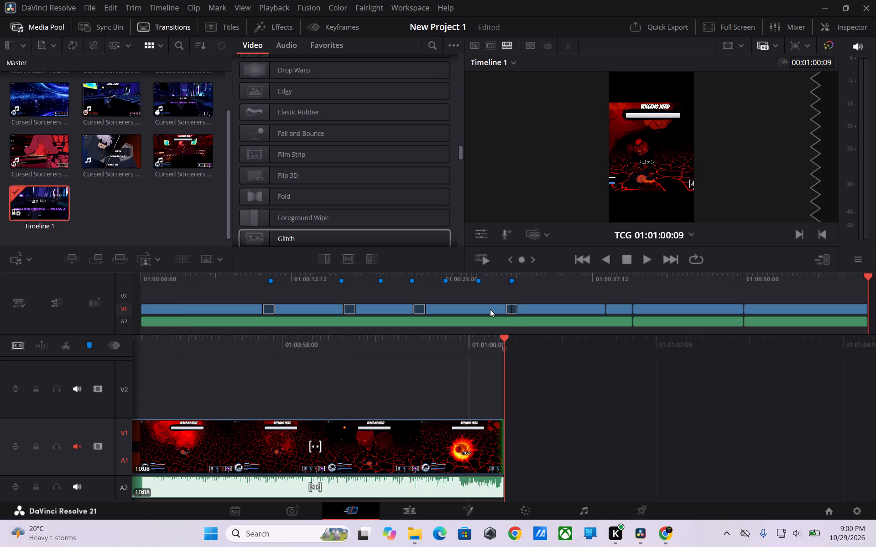
Quick Export the timeline with the H.264 Master preset at 1080 x 1920 into the Robolex folder as Robolex 4.
click(657, 30)
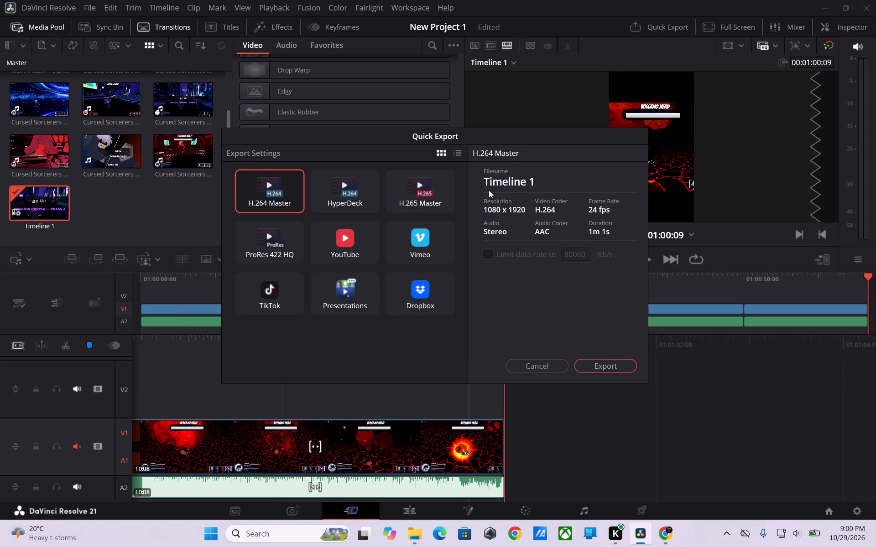
click(624, 370)
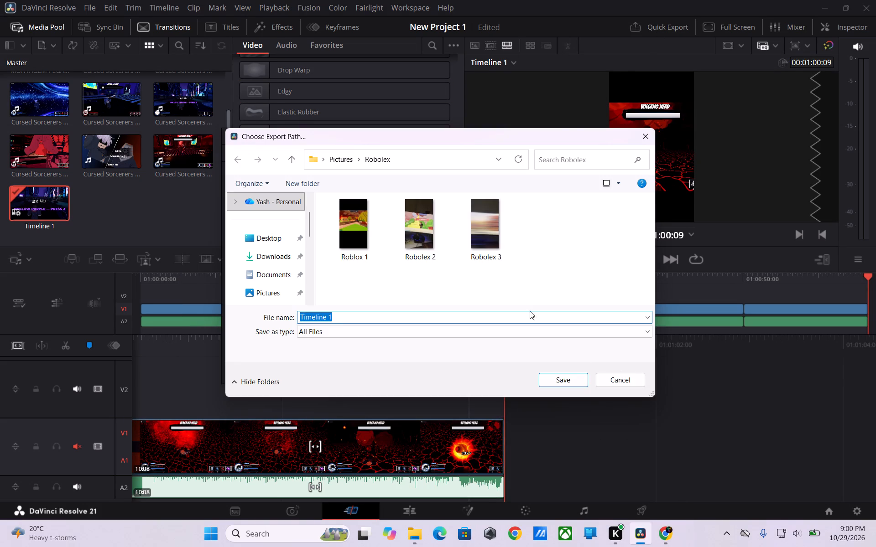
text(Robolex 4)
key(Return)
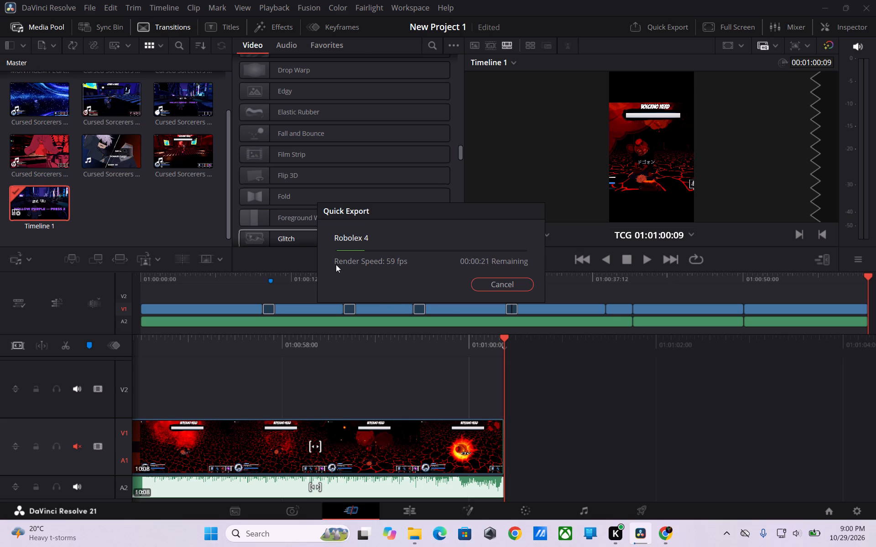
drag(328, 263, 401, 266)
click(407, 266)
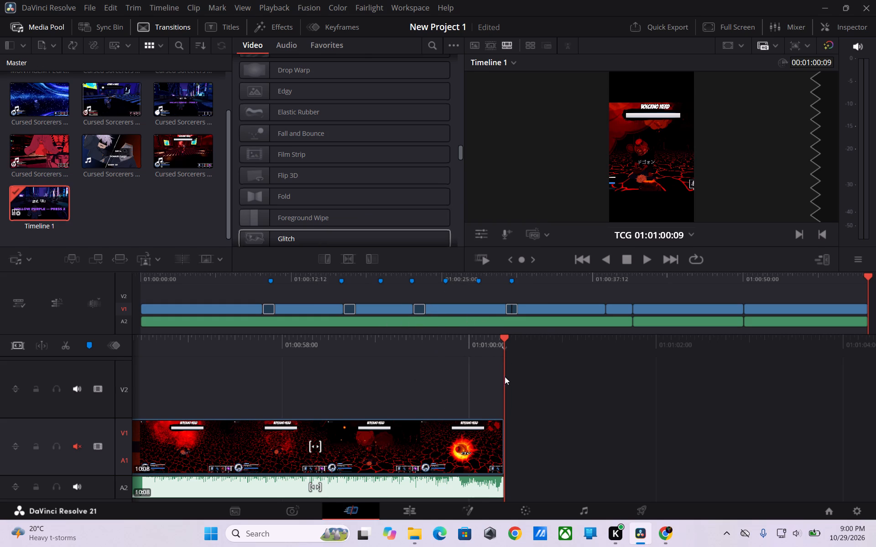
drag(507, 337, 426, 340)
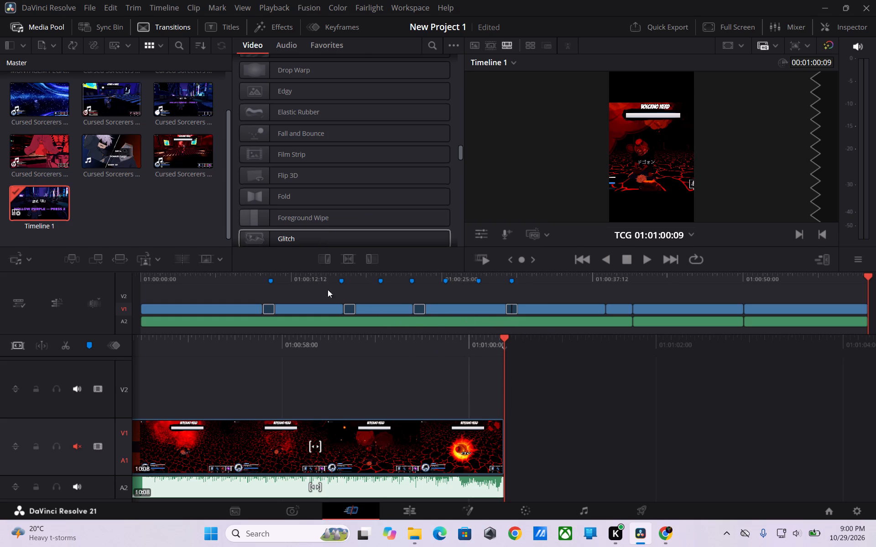
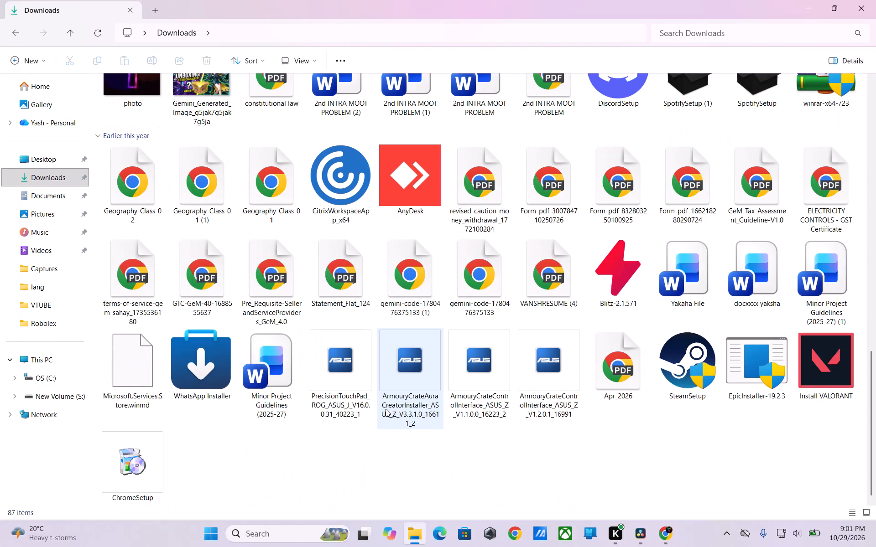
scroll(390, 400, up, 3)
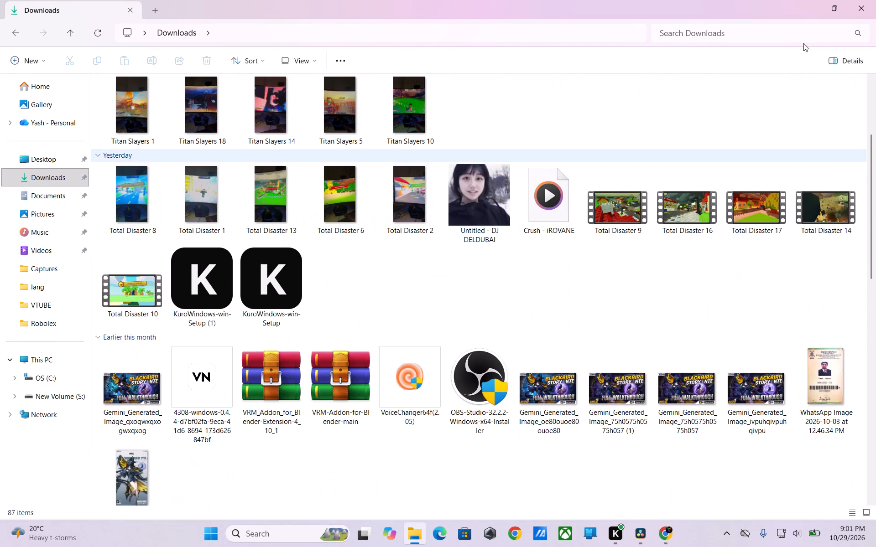
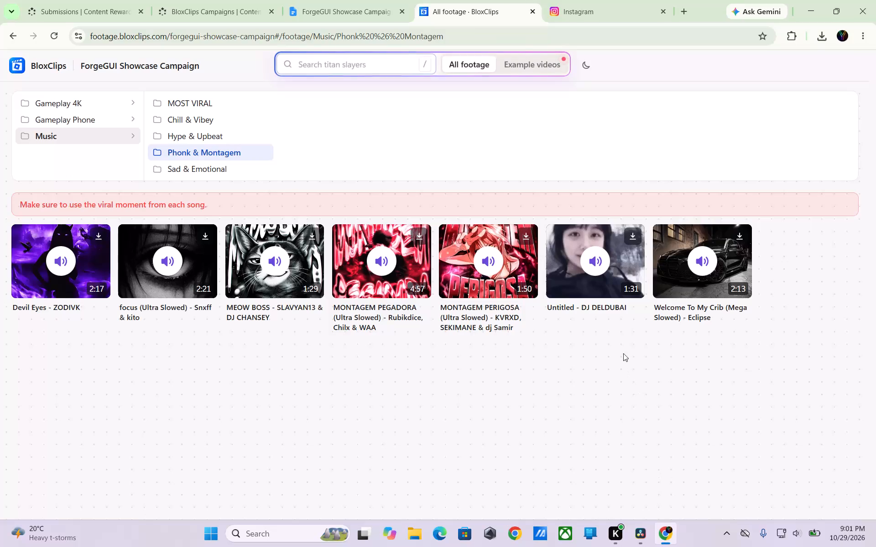
Switch to the open Instagram profile page, refresh it and open the direct messages inbox.
click(610, 0)
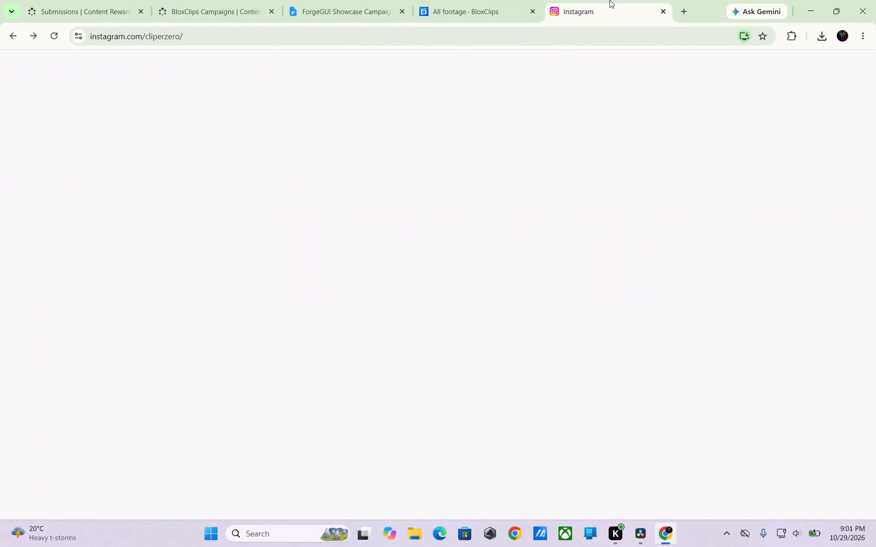
scroll(459, 244, up, 7)
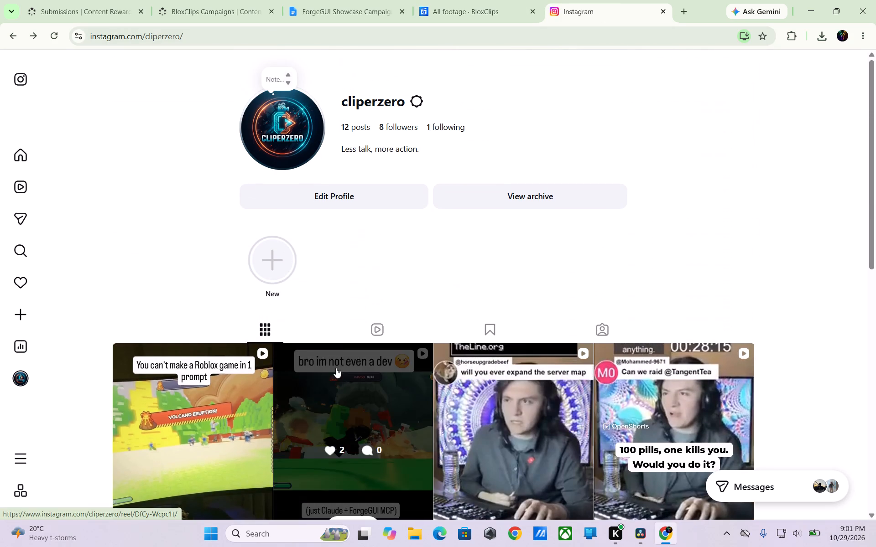
click(56, 40)
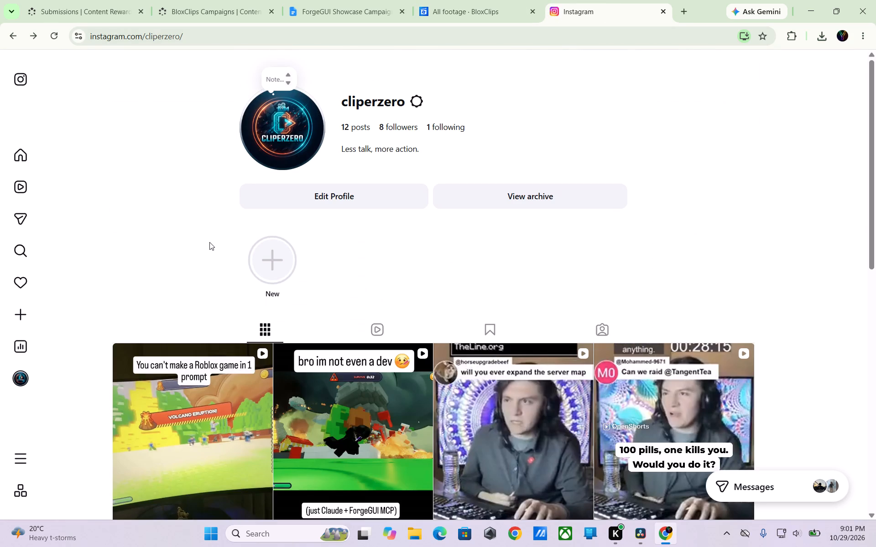
click(18, 218)
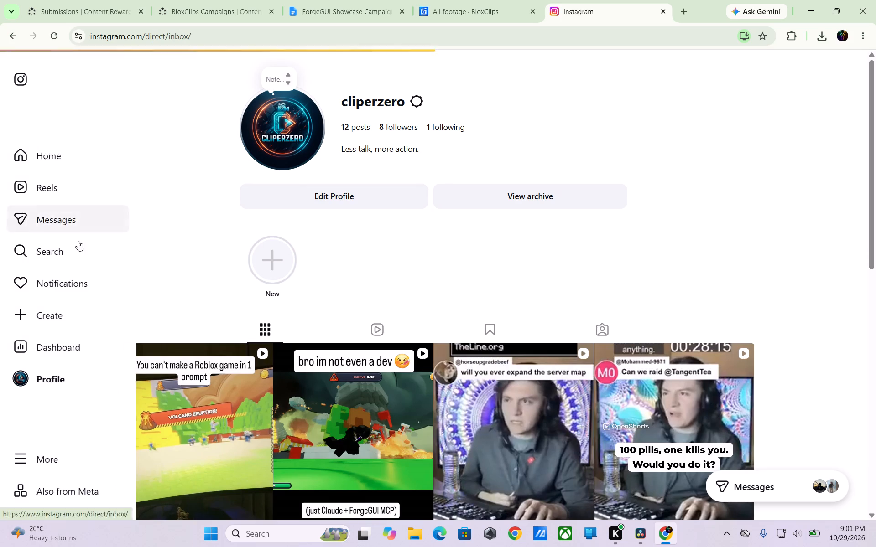